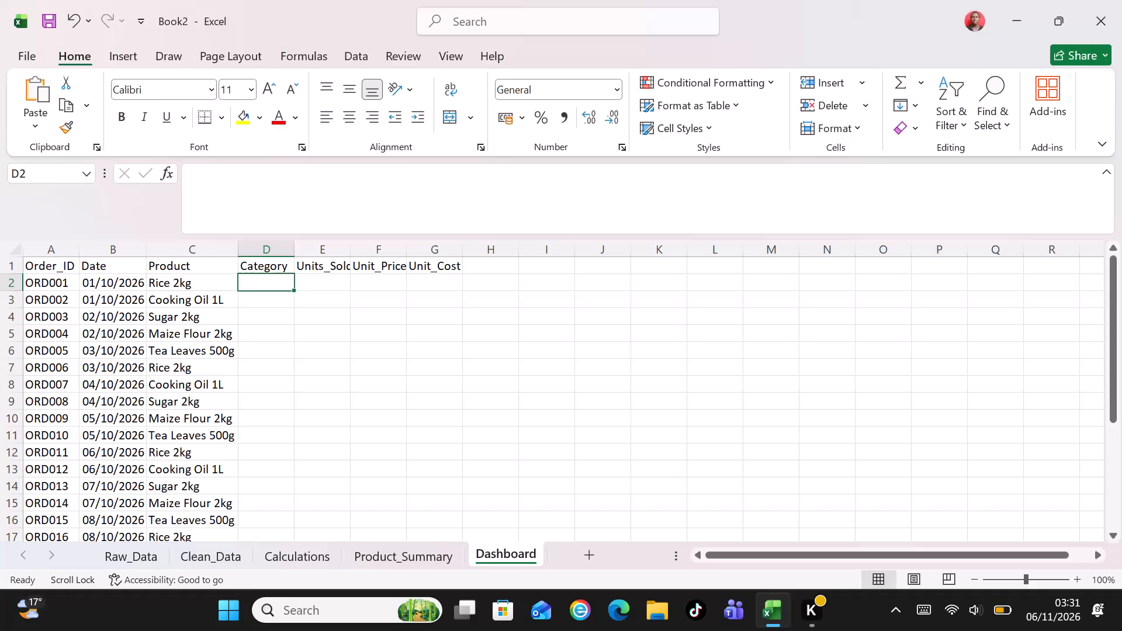
# Enter the categories Grains, Oil, Sugar, Flour and Beverages for orders ORD001 to ORD005 in the Category column.
pyautogui.hotkey('shift', 'g')
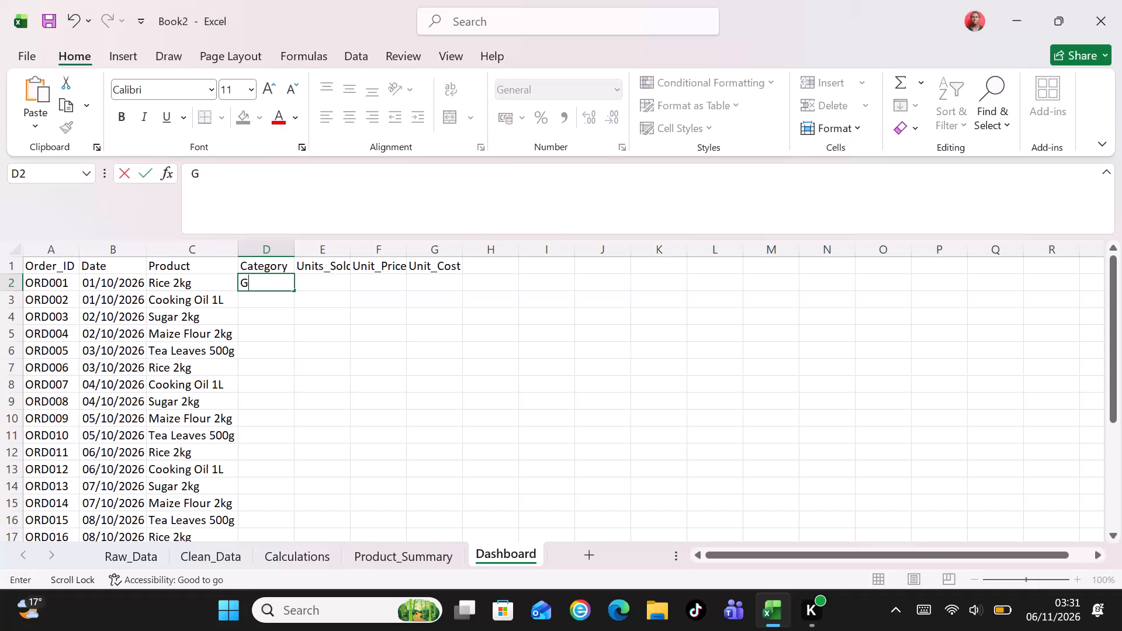
pyautogui.write('rains')
pyautogui.press('Return')
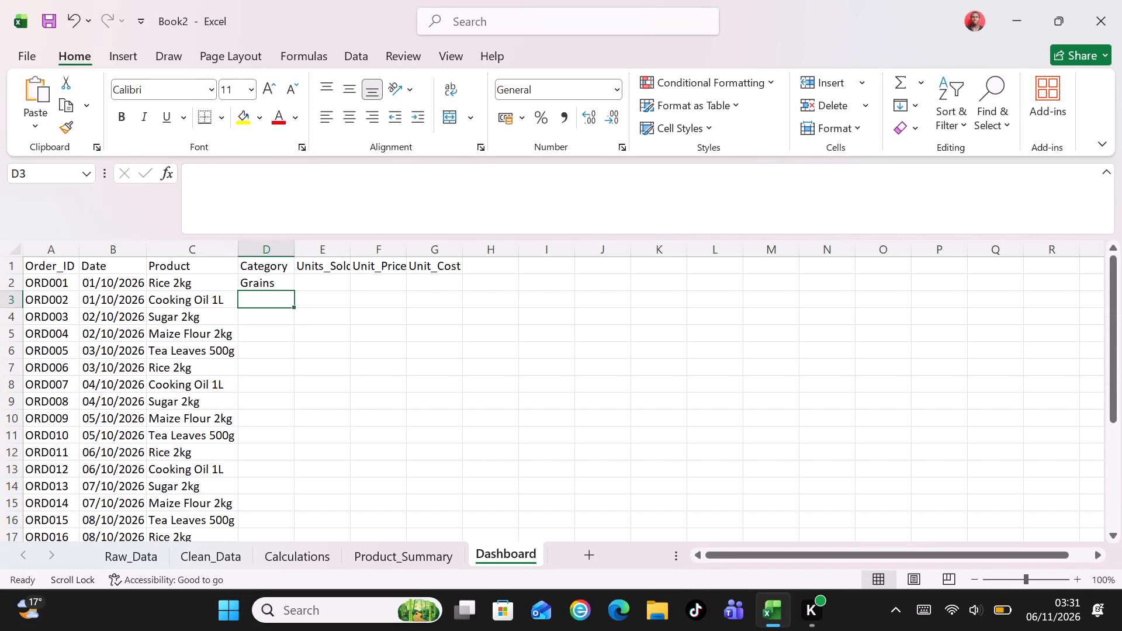
pyautogui.write('Oil')
pyautogui.press('Return')
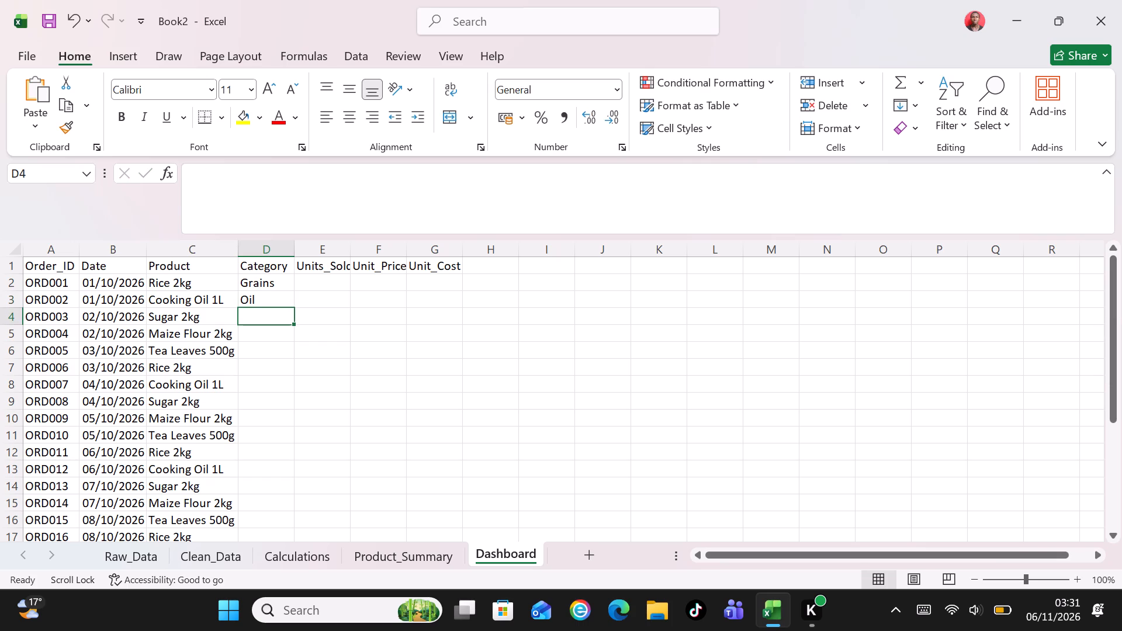
pyautogui.write('Sugar')
pyautogui.press('Return')
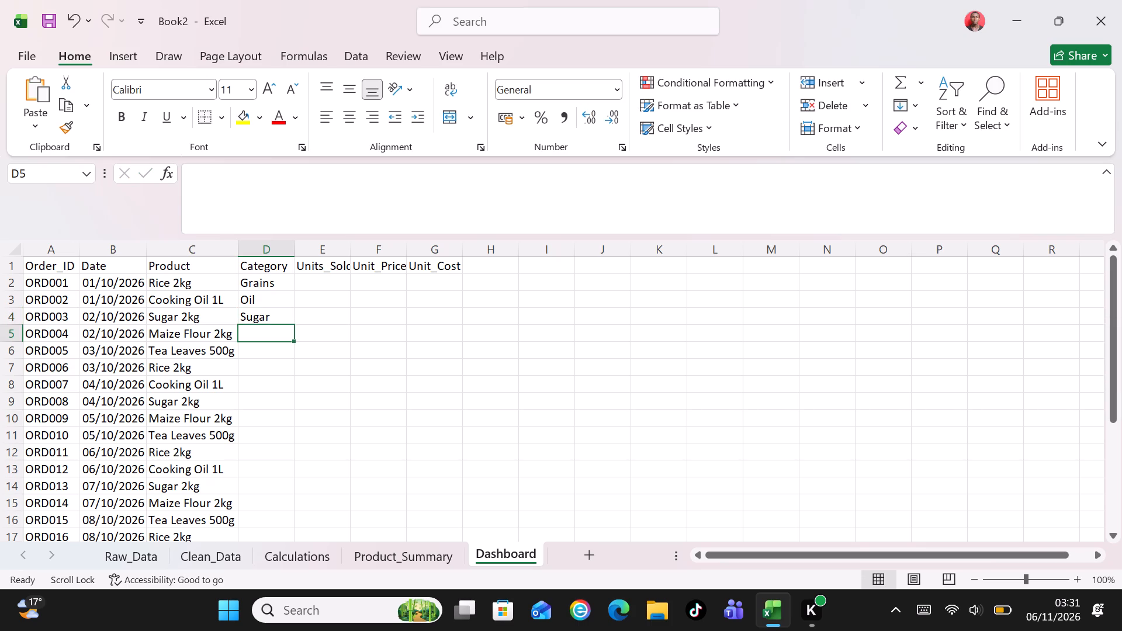
pyautogui.write('Flour')
pyautogui.press('Return')
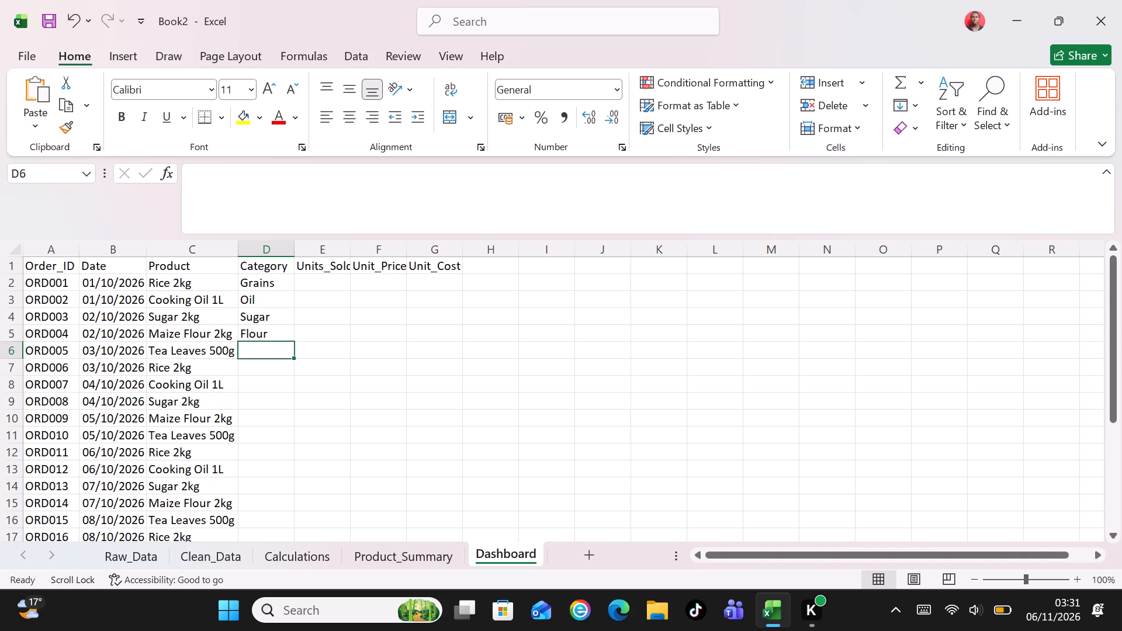
pyautogui.write('Beverages')
pyautogui.press('Return')
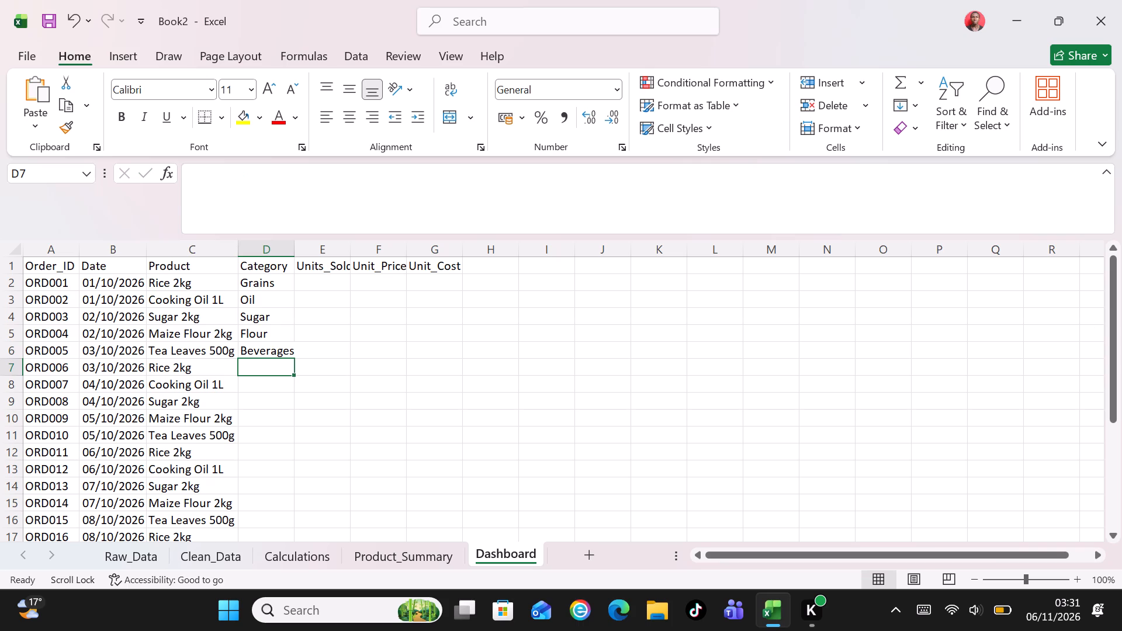
# Fill the Category column for ORD006 to ORD010 with Grains, Oil, Sugar, Flour and Beverages.
pyautogui.press('g')
pyautogui.press('Return')
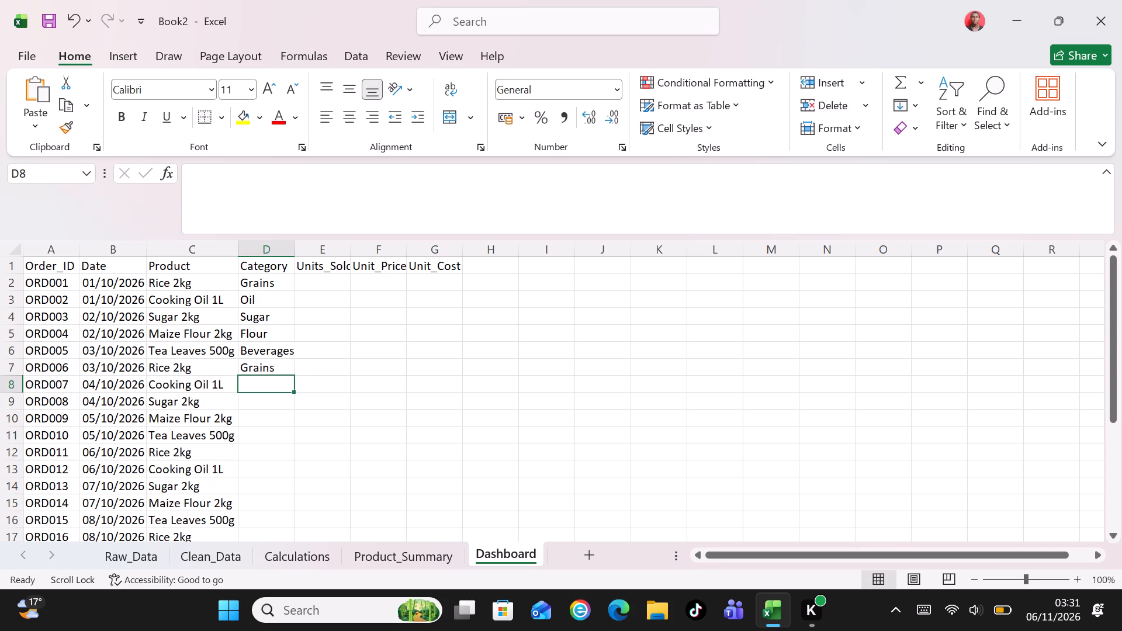
pyautogui.press('o')
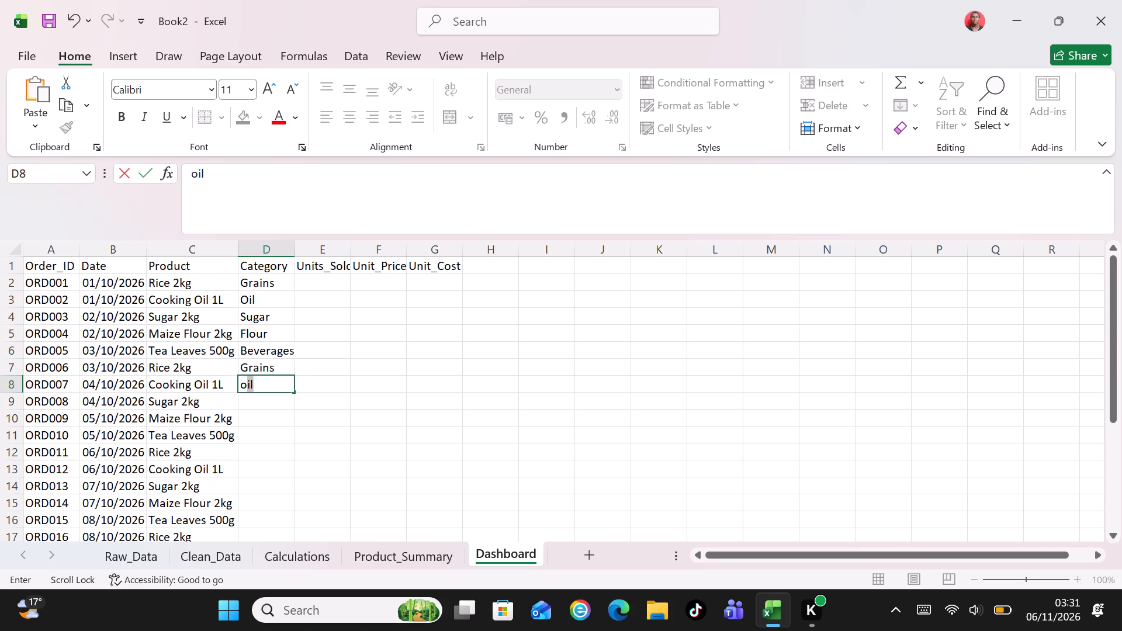
pyautogui.press('Return')
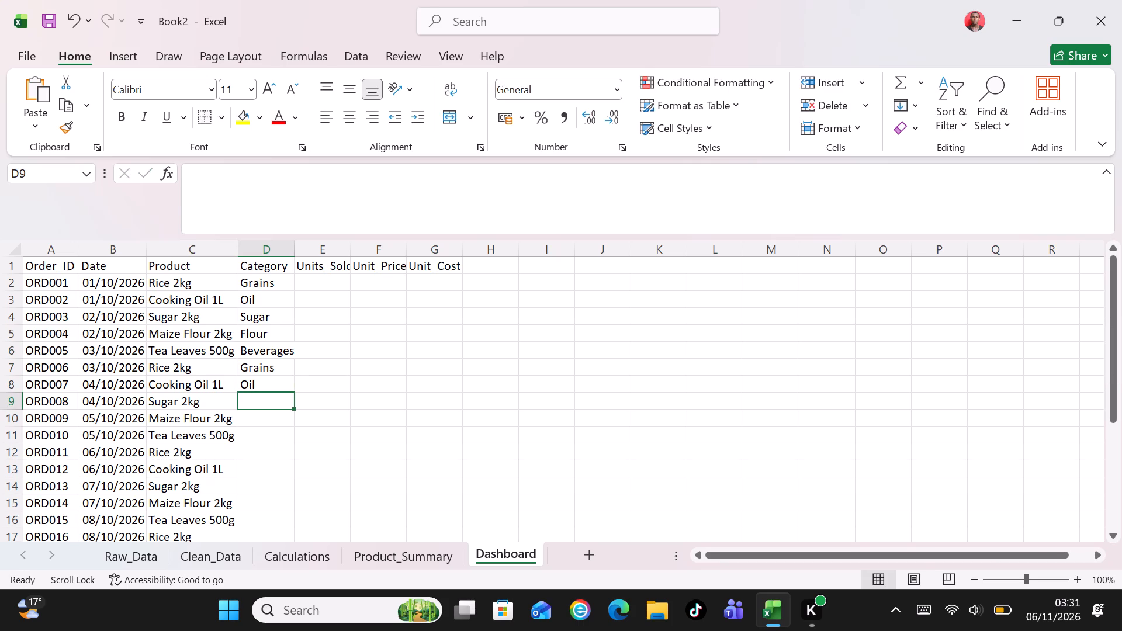
pyautogui.press('s')
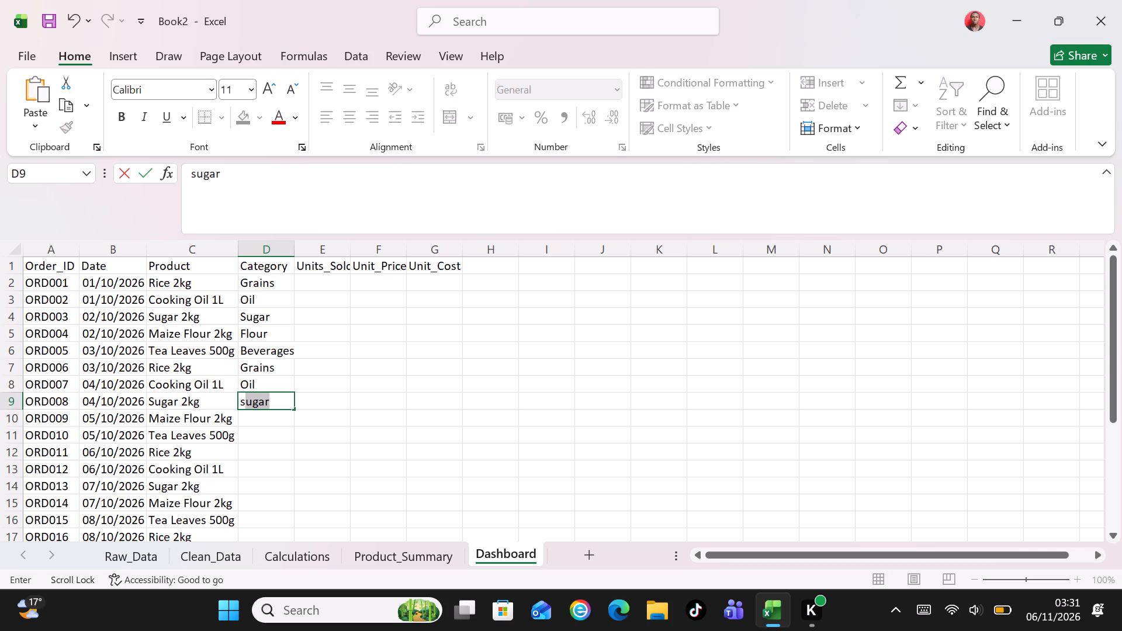
pyautogui.press('Return')
pyautogui.press('f')
pyautogui.press('Return')
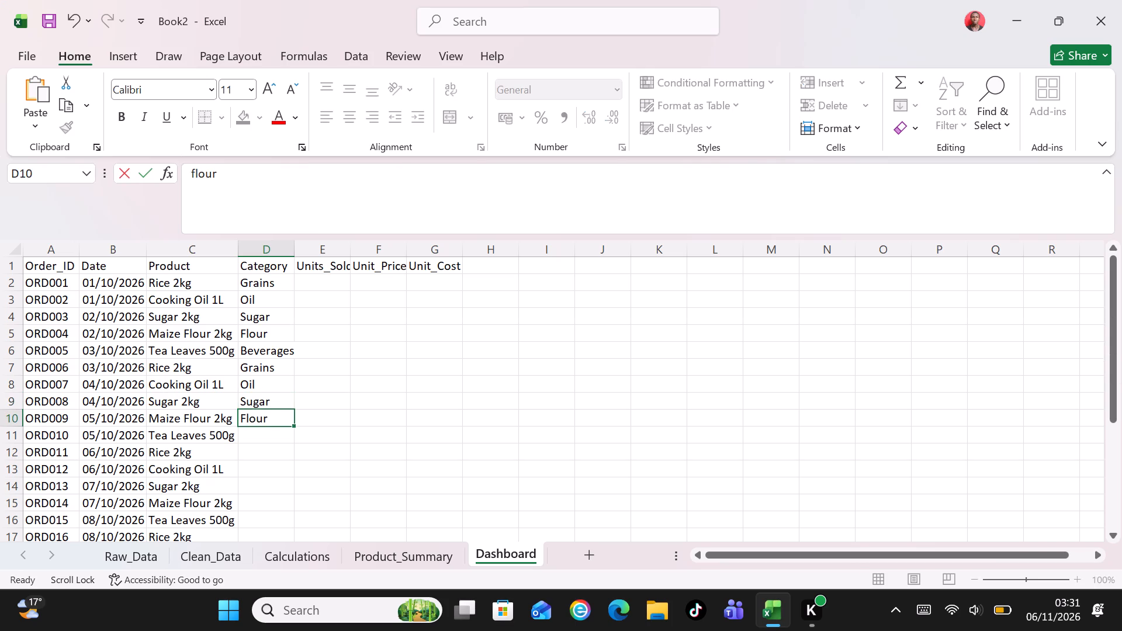
pyautogui.press('b')
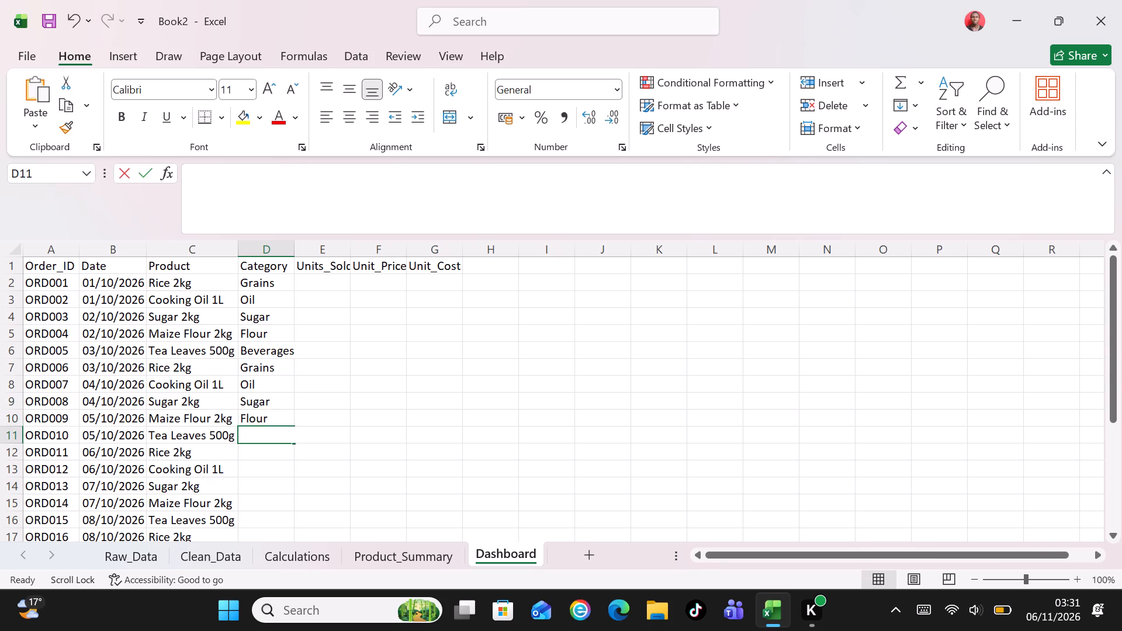
pyautogui.press('Return')
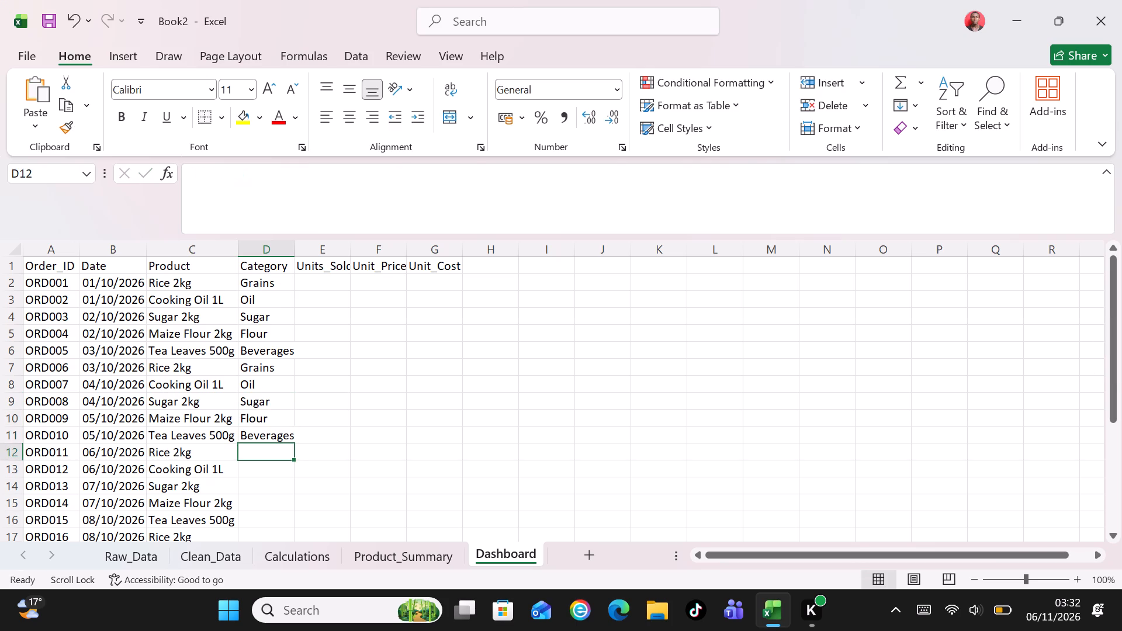
# Fill the Category column for ORD011 to ORD015 with Grains, Oil, Sugar, Flour and Beverages.
pyautogui.press('g')
pyautogui.press('Return')
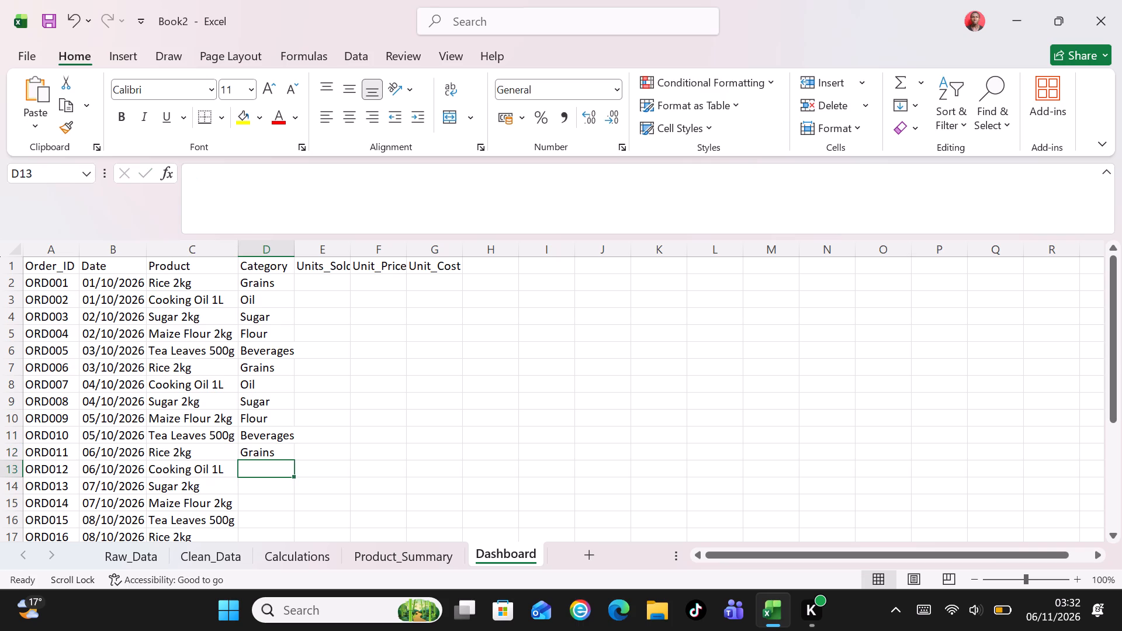
pyautogui.press('o')
pyautogui.press('Return')
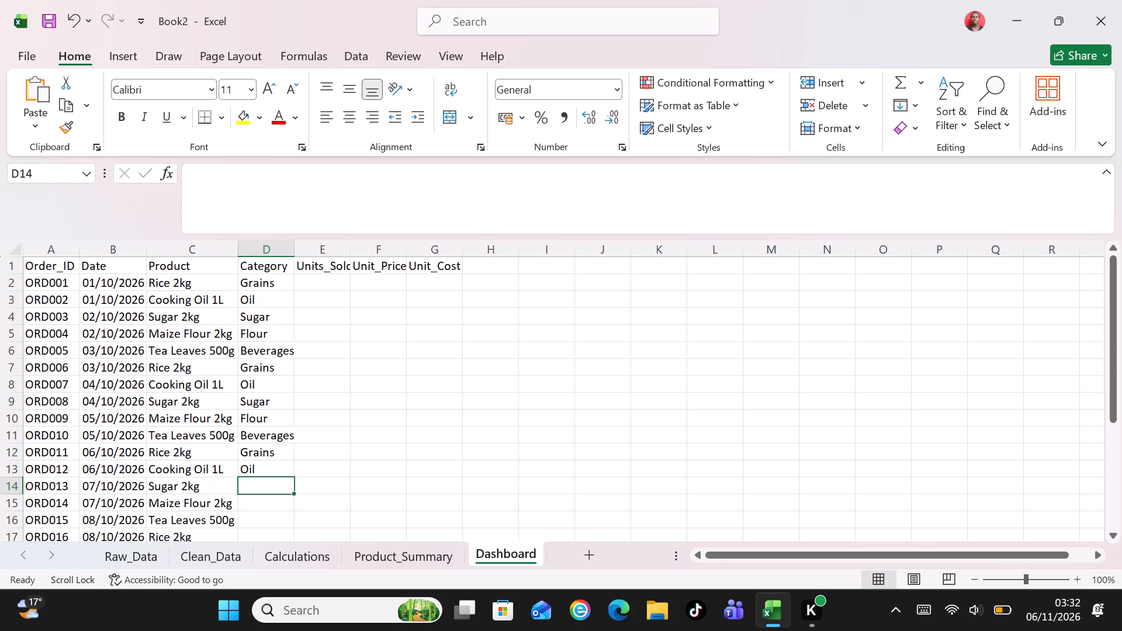
pyautogui.press('s')
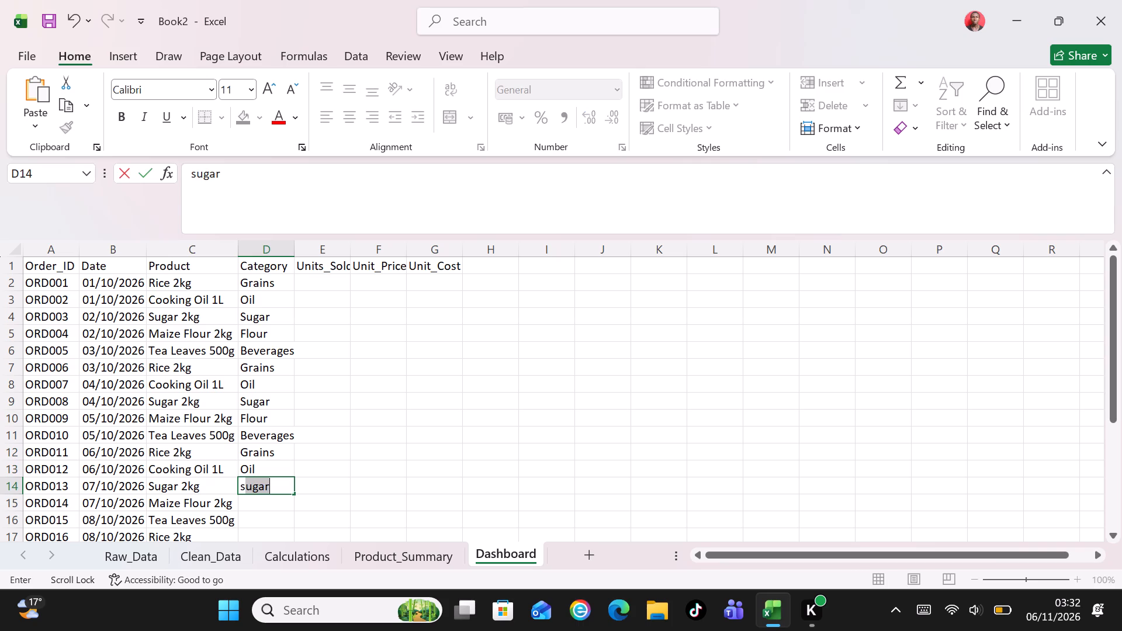
pyautogui.press('Return')
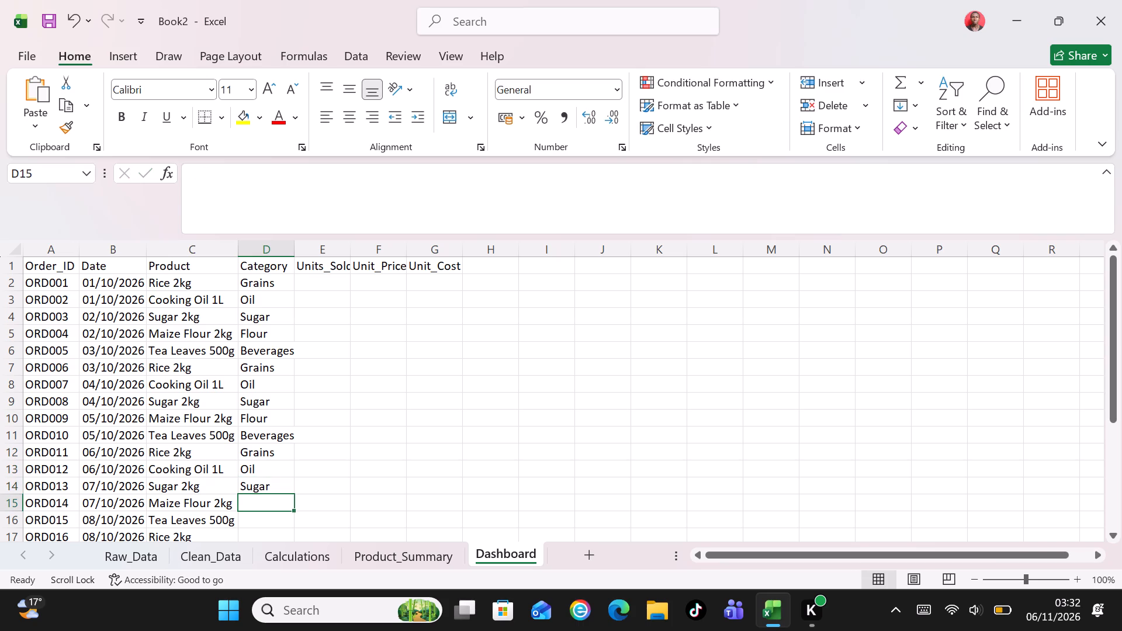
pyautogui.press('f')
pyautogui.press('Return')
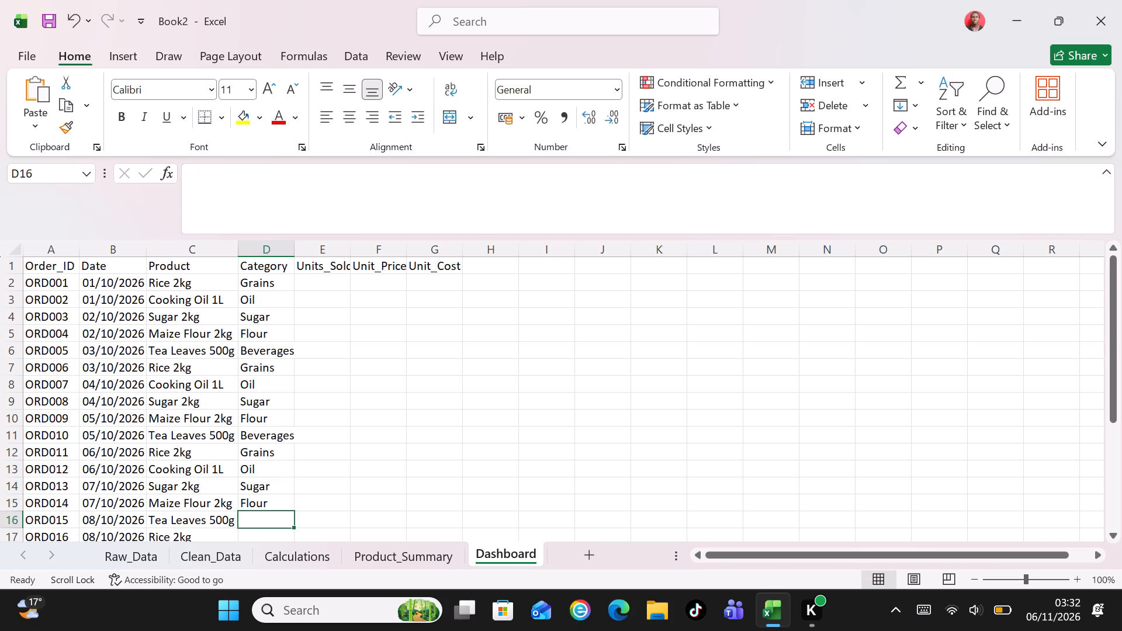
pyautogui.press('b')
pyautogui.press('Return')
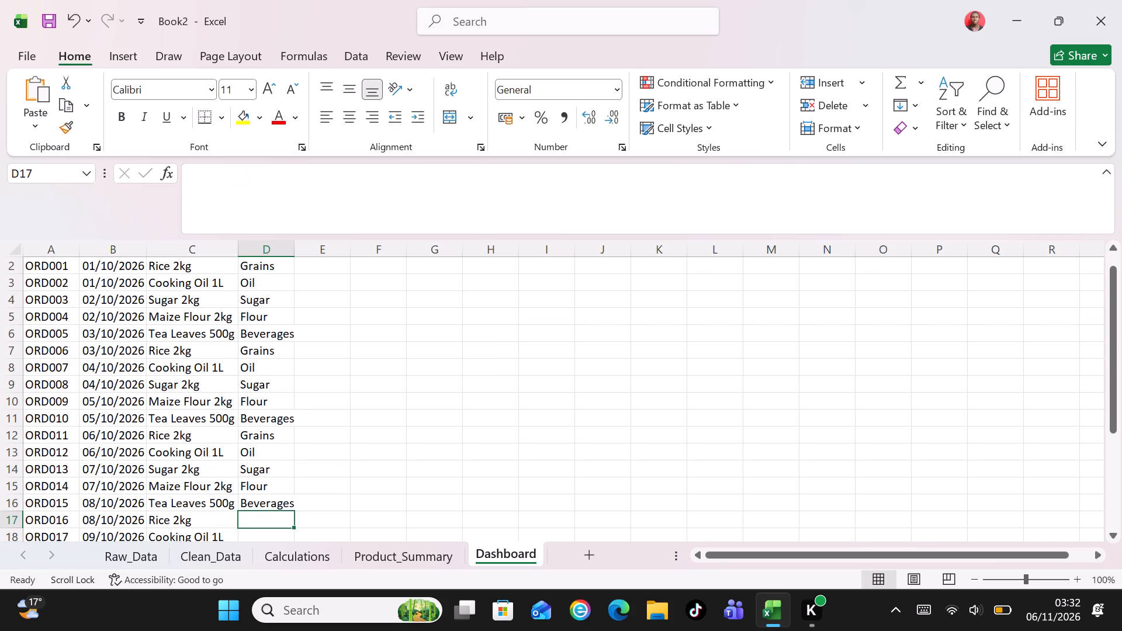
# Fill the Category column for ORD016 to ORD020 with Grains, Oil, Sugar, Flour and Beverages.
pyautogui.press('c')
pyautogui.press('BackSpace')
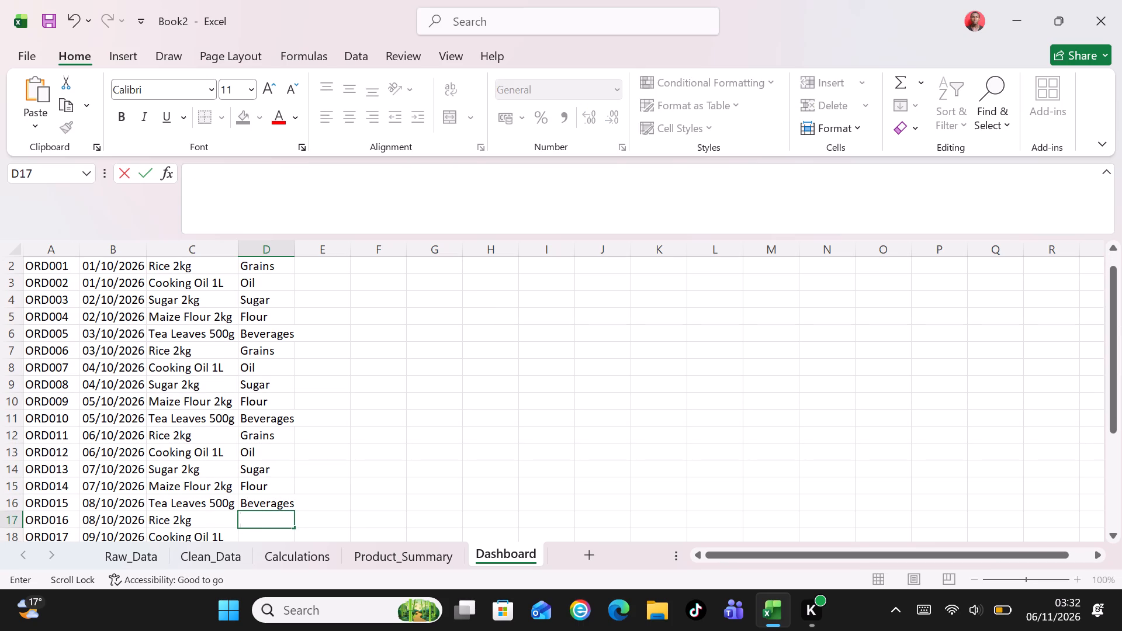
pyautogui.press('g')
pyautogui.press('Return')
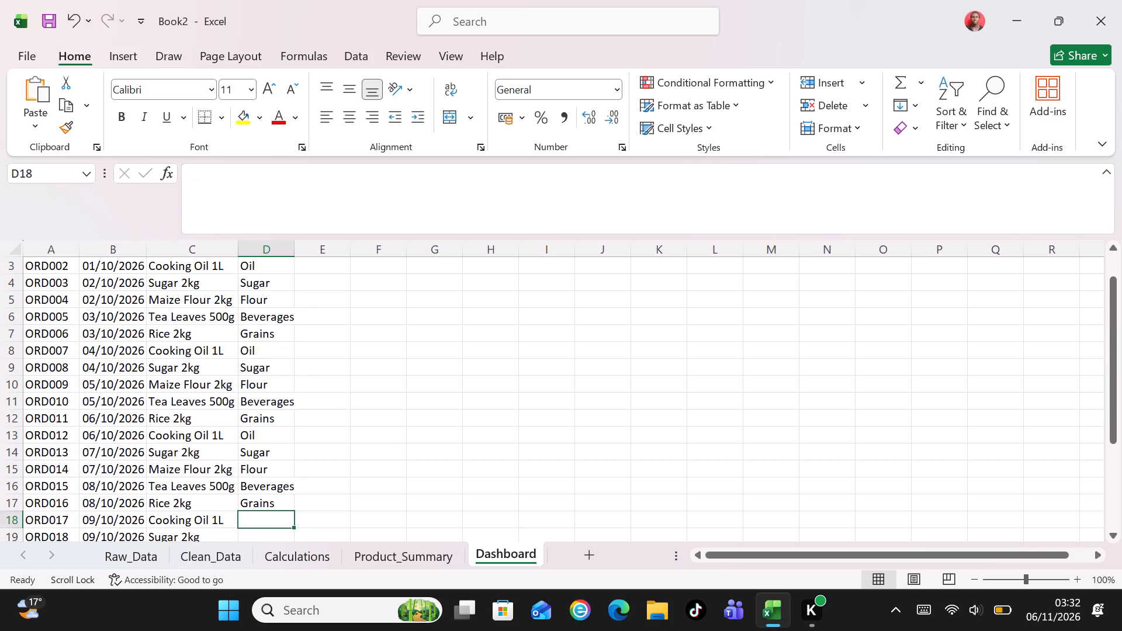
pyautogui.press('o')
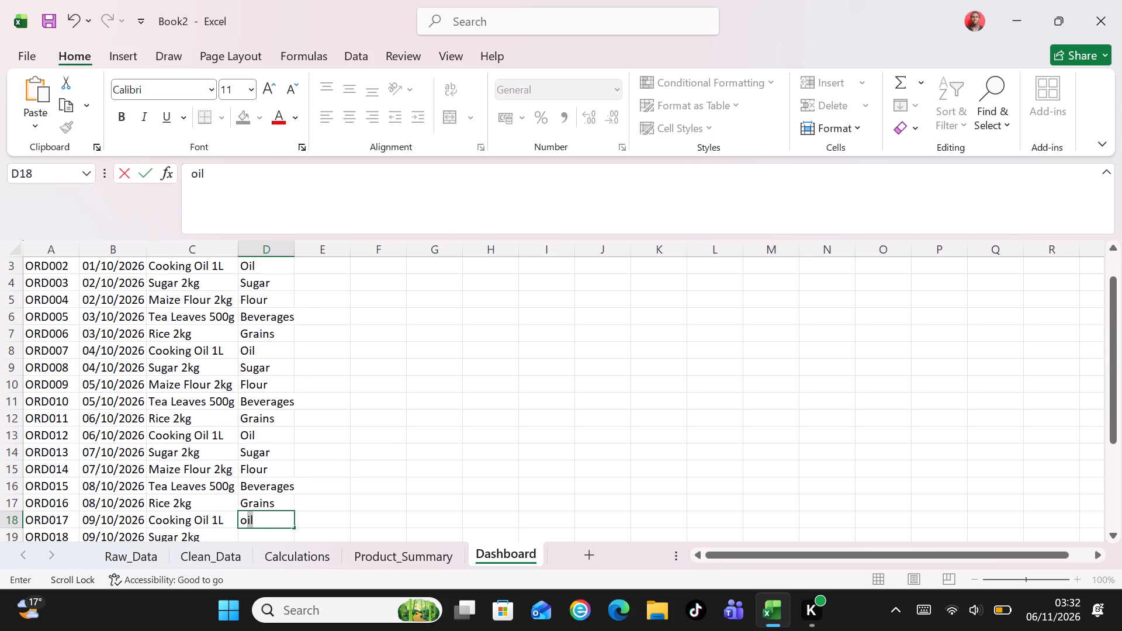
pyautogui.press('Return')
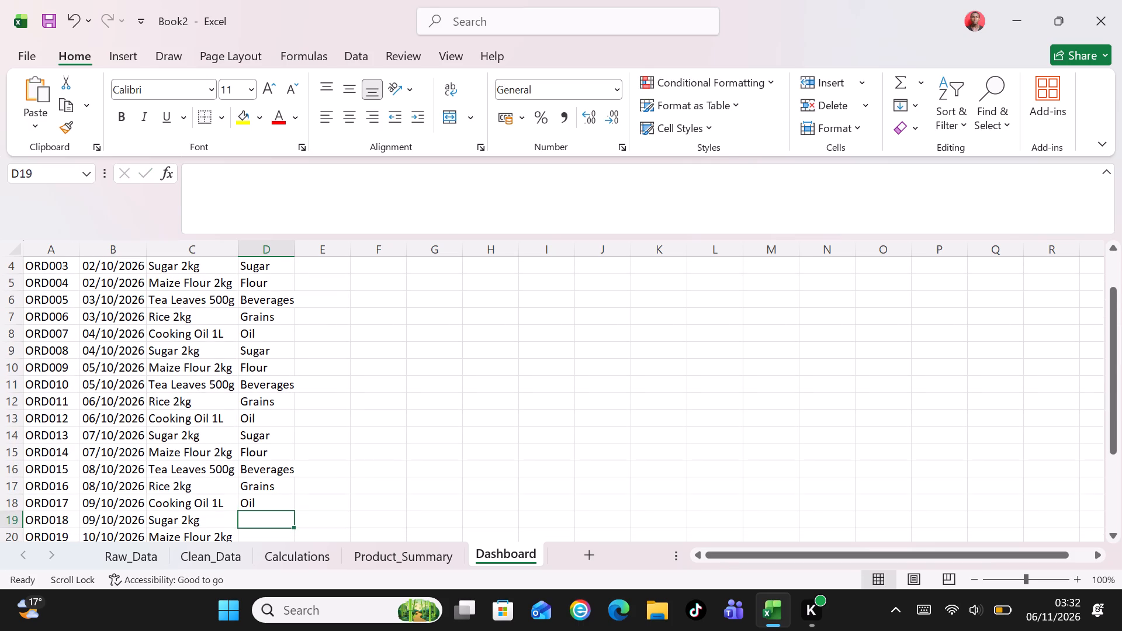
pyautogui.press('s')
pyautogui.press('Return')
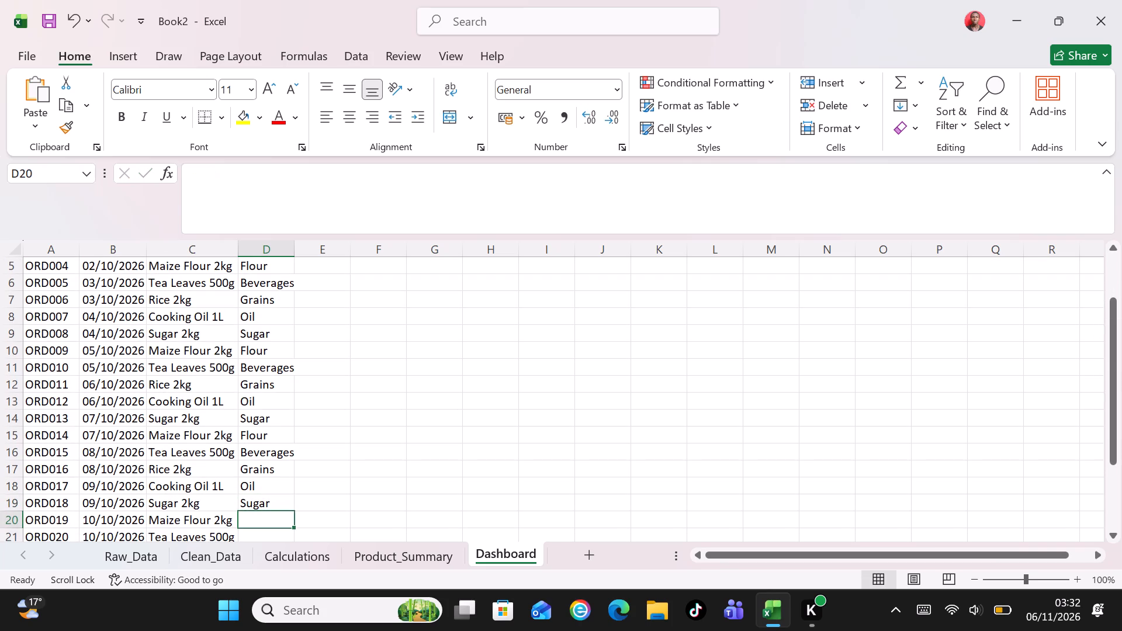
pyautogui.press('f')
pyautogui.press('Return')
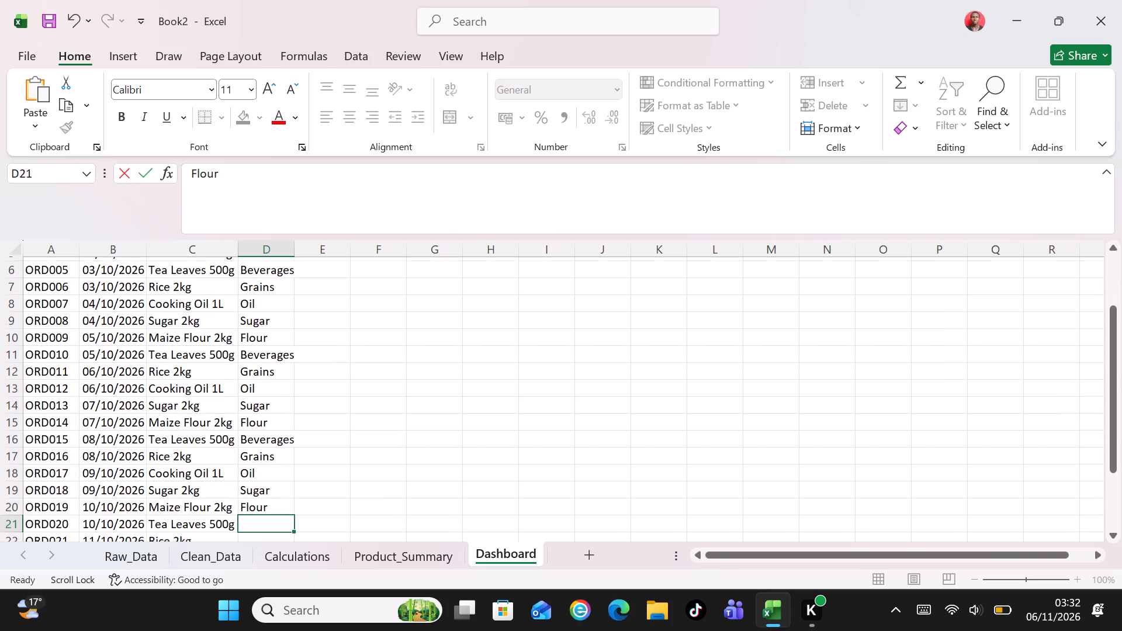
pyautogui.press('b')
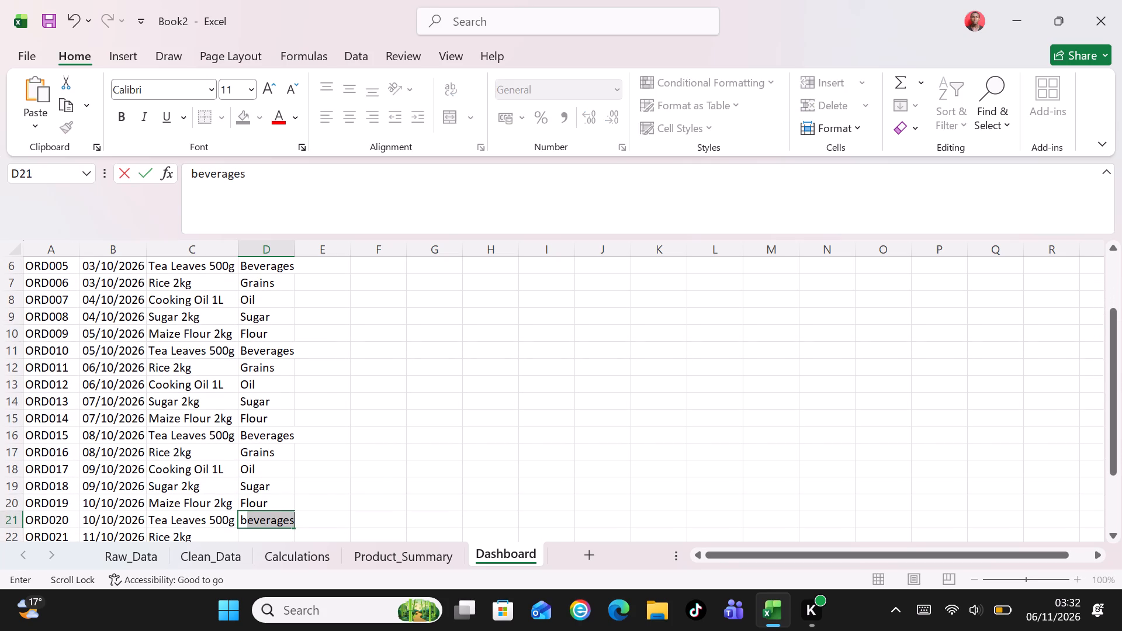
pyautogui.press('Return')
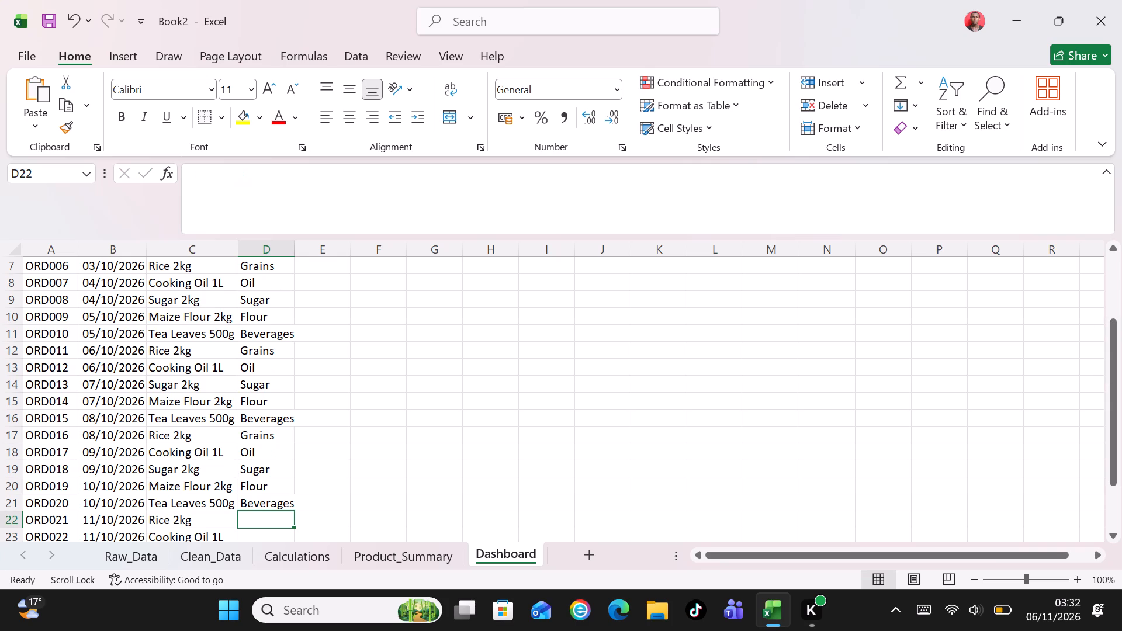
# Fill the Category column for the last five orders, rows 22 to 26, with Grains, Oil, Sugar, Flour and Beverages.
pyautogui.press('g')
pyautogui.press('Return')
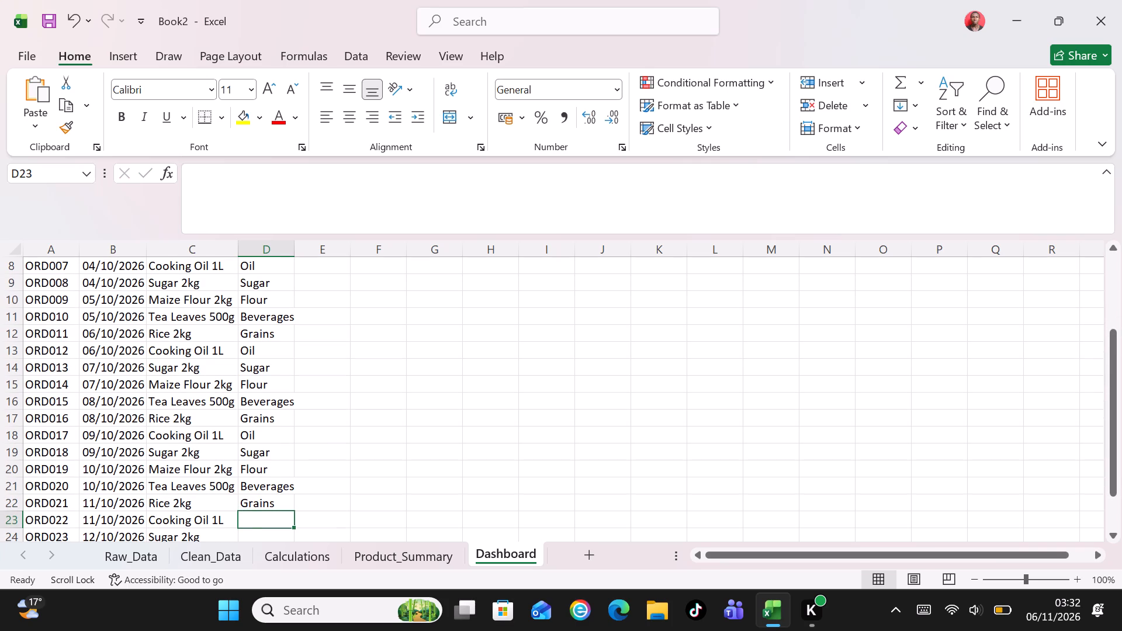
pyautogui.press('o')
pyautogui.press('Return')
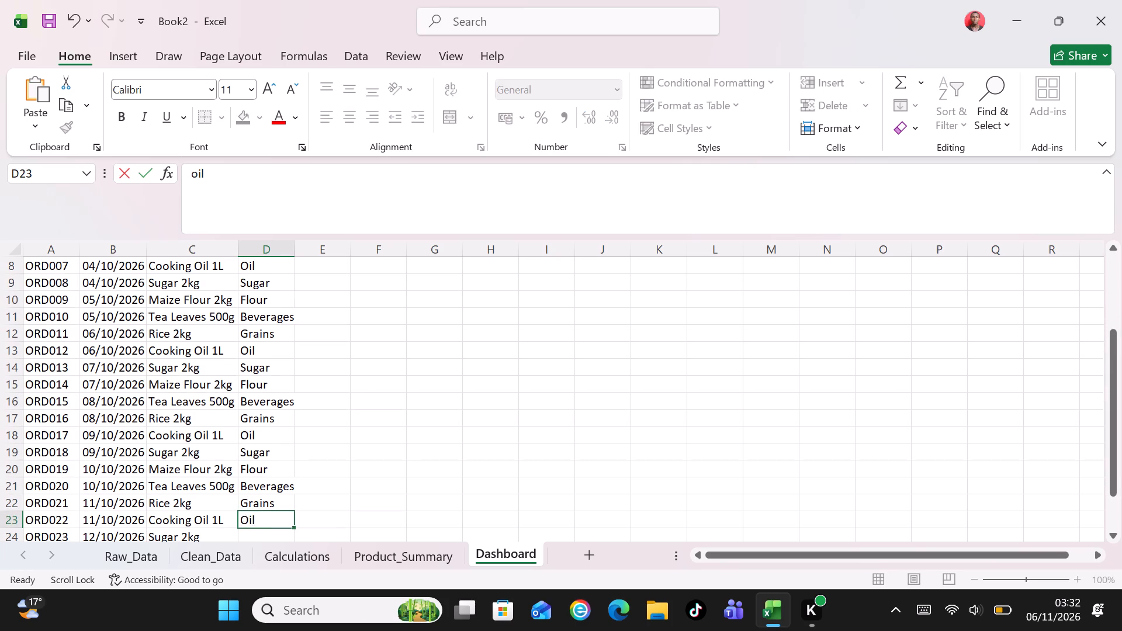
pyautogui.press('s')
pyautogui.press('Return')
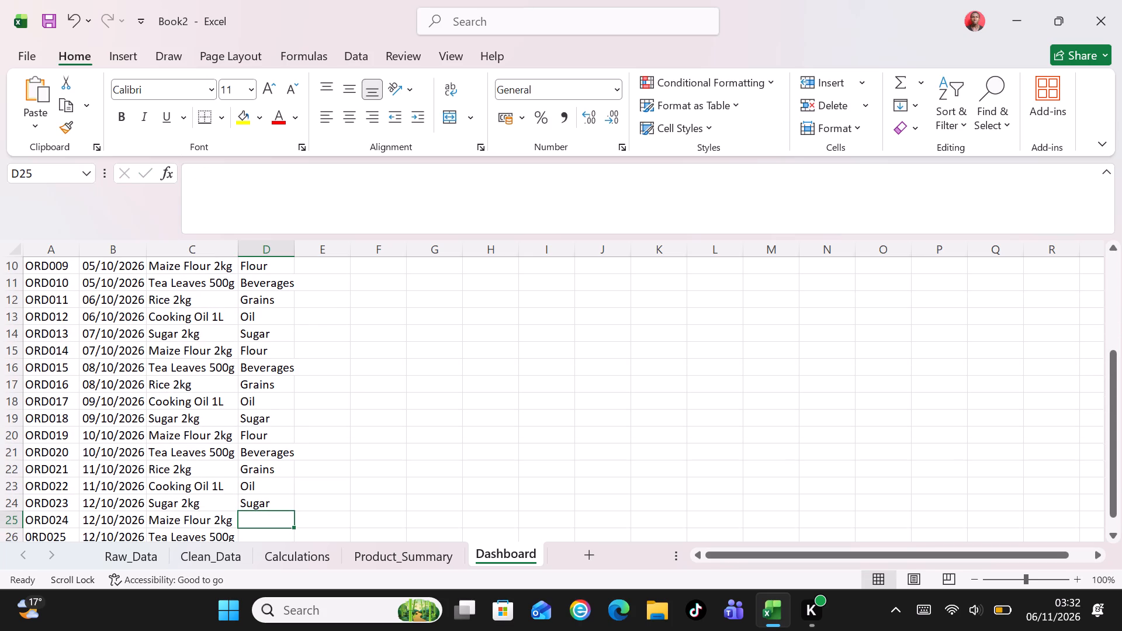
pyautogui.press('f')
pyautogui.press('Return')
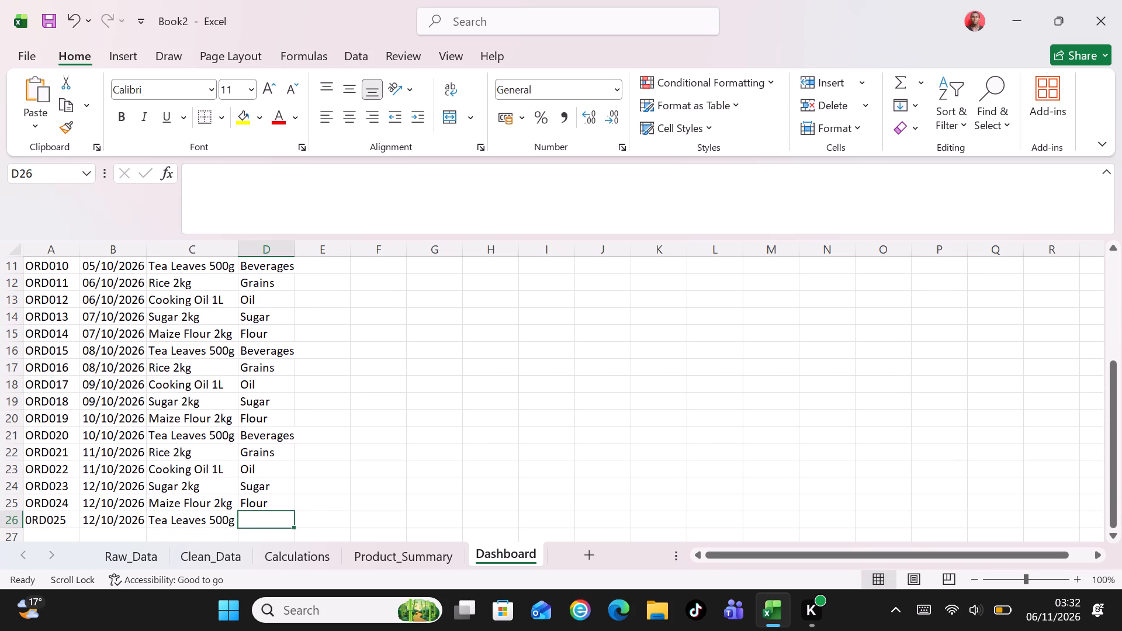
pyautogui.press('b')
pyautogui.press('Return')
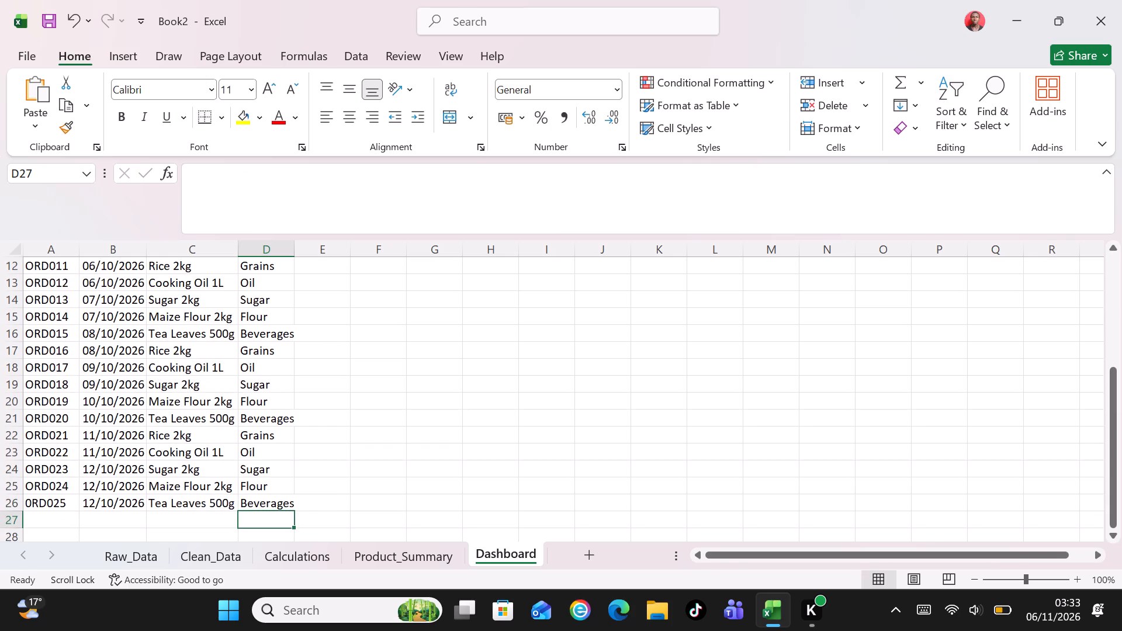
# Fill the Units_Sold column for ORD001 to ORD005 with 12, 8, 15, 20 and 6.
pyautogui.press('pageup')
pyautogui.click(303, 278)
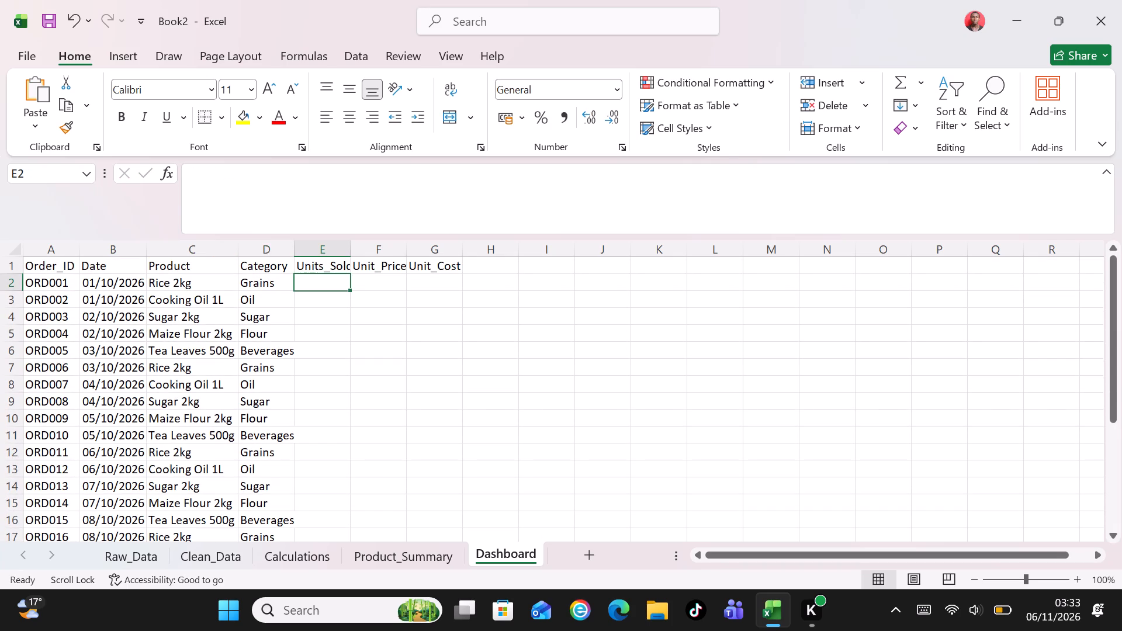
pyautogui.write('12')
pyautogui.press('Return')
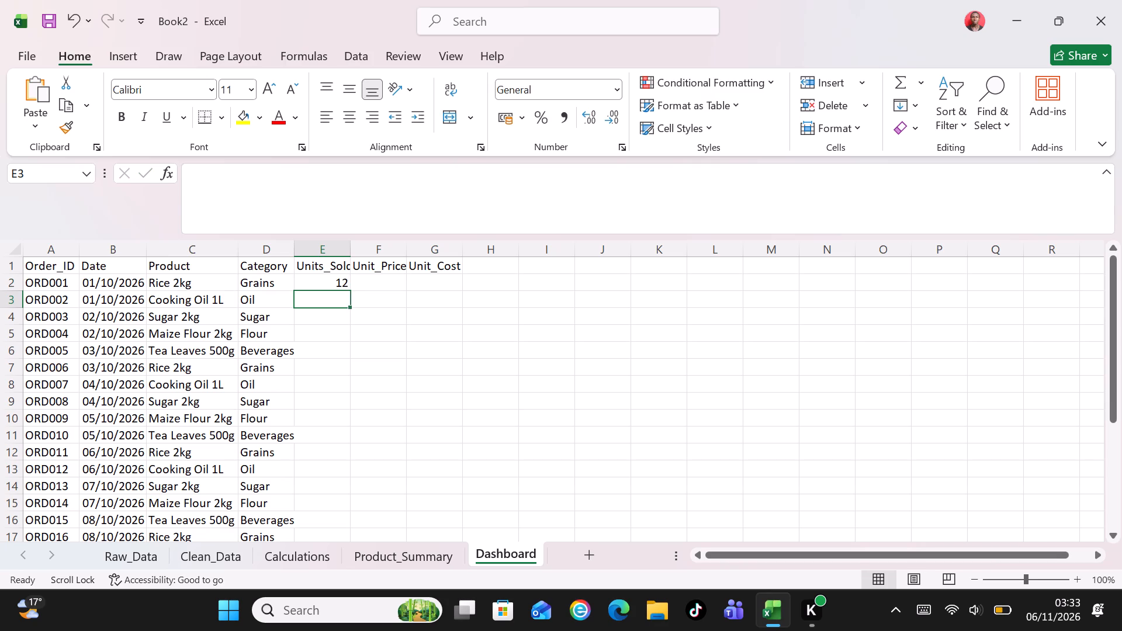
pyautogui.press('8')
pyautogui.press('Return')
pyautogui.write('15')
pyautogui.press('Return')
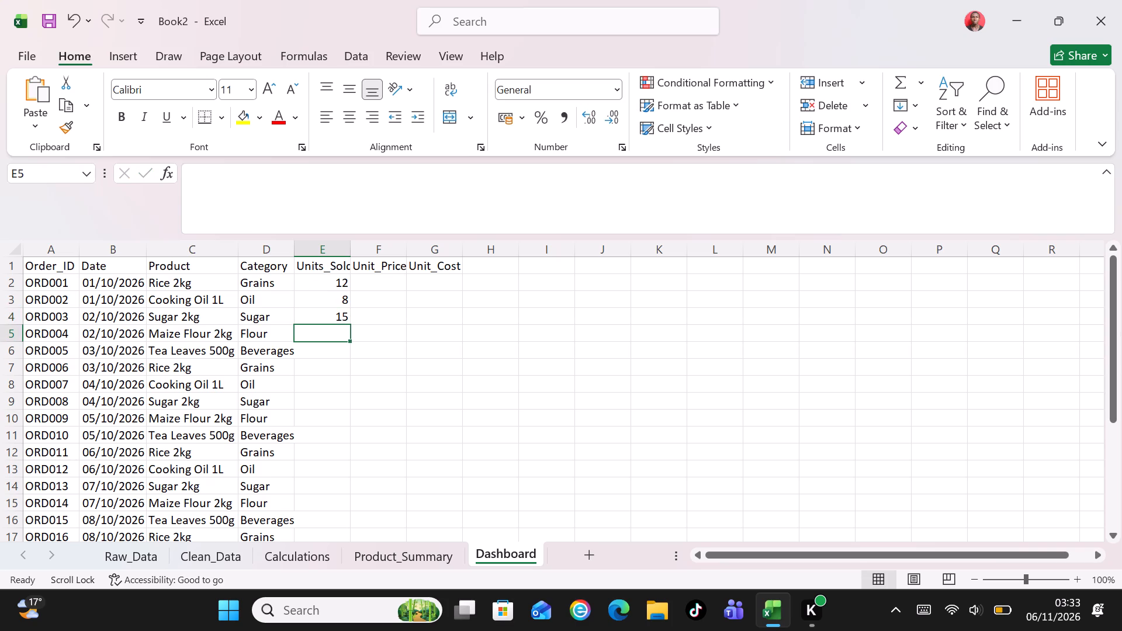
pyautogui.write('20')
pyautogui.press('Return')
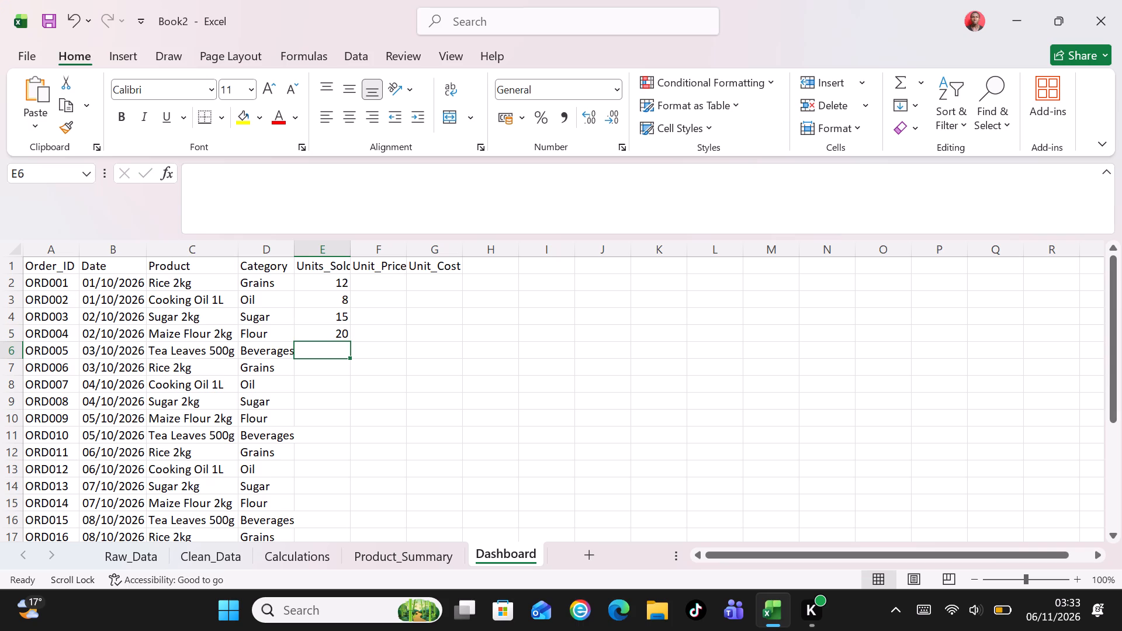
pyautogui.press('6')
pyautogui.press('Return')
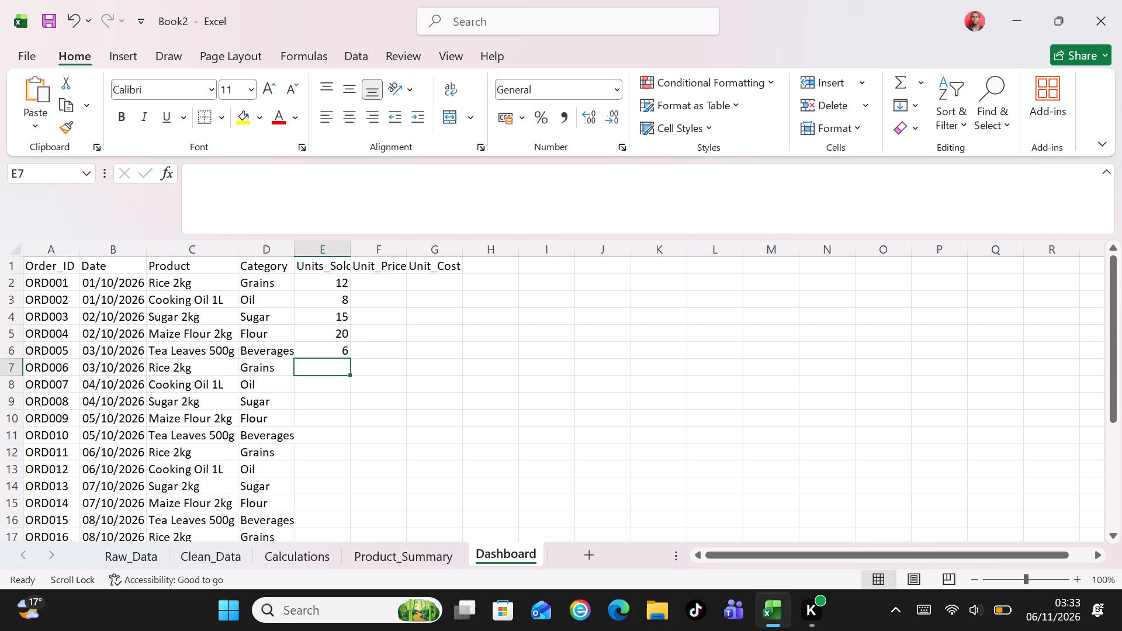
# Fill the Units_Sold column for ORD006 to ORD010 with 10, 14, 9, 18 and 11.
pyautogui.write('10')
pyautogui.press('Return')
pyautogui.write('14')
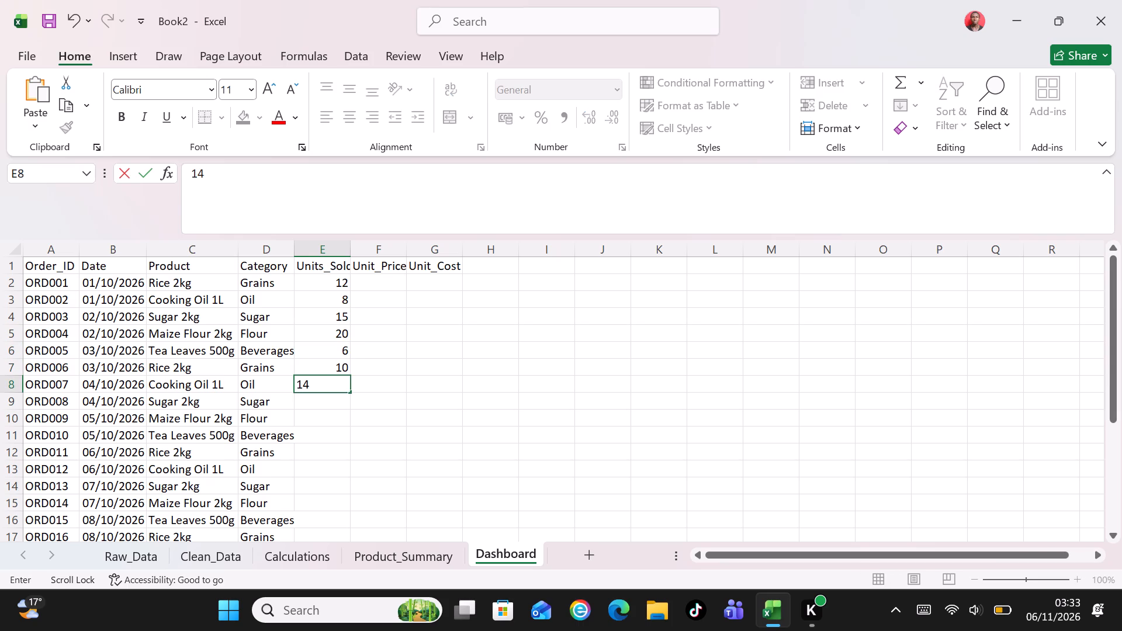
pyautogui.press('Return')
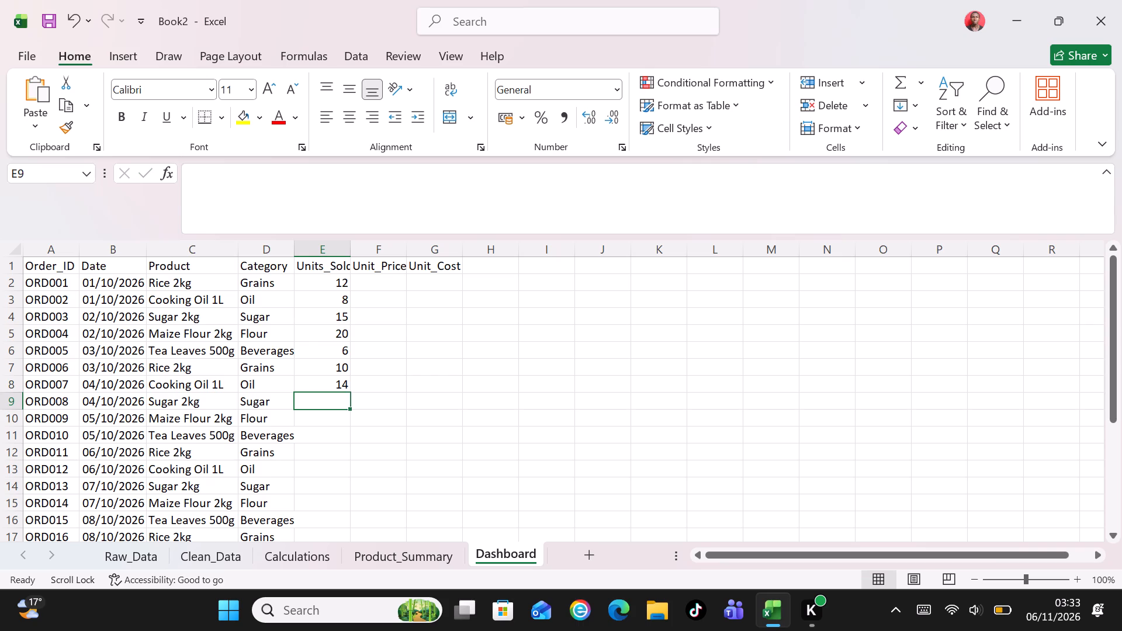
pyautogui.press('9')
pyautogui.press('Return')
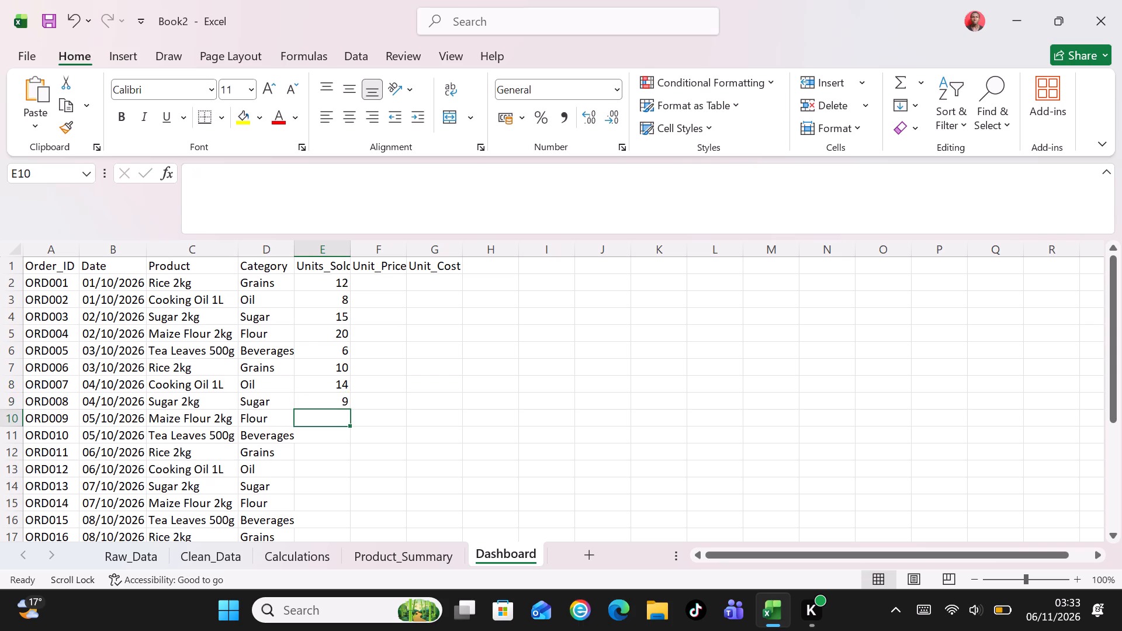
pyautogui.write('18')
pyautogui.press('Return')
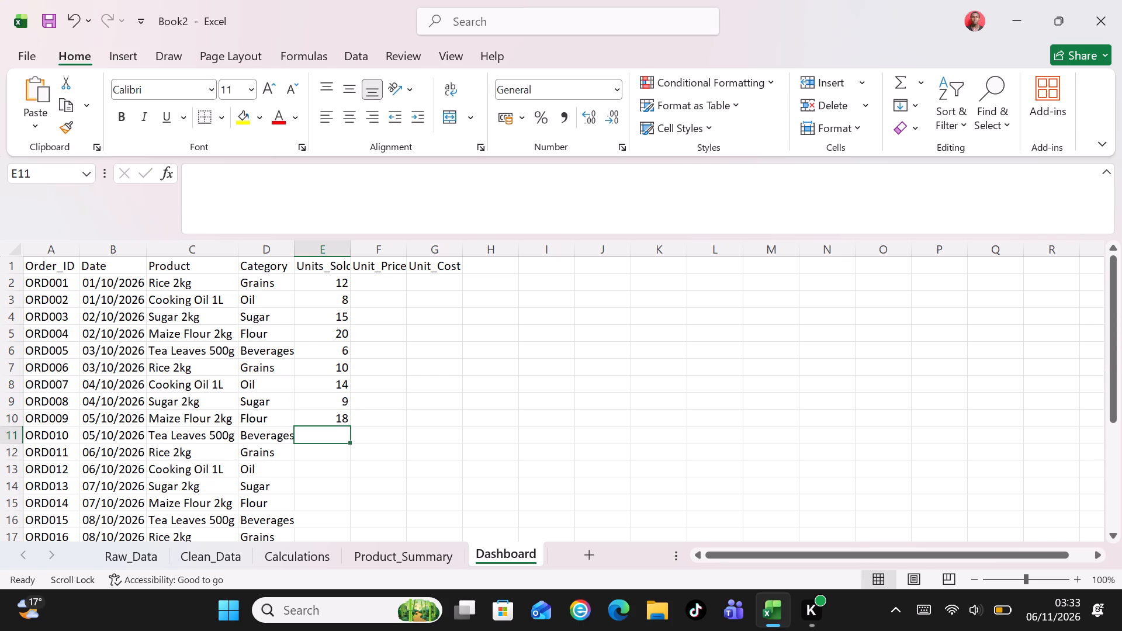
pyautogui.write('11')
pyautogui.press('Return')
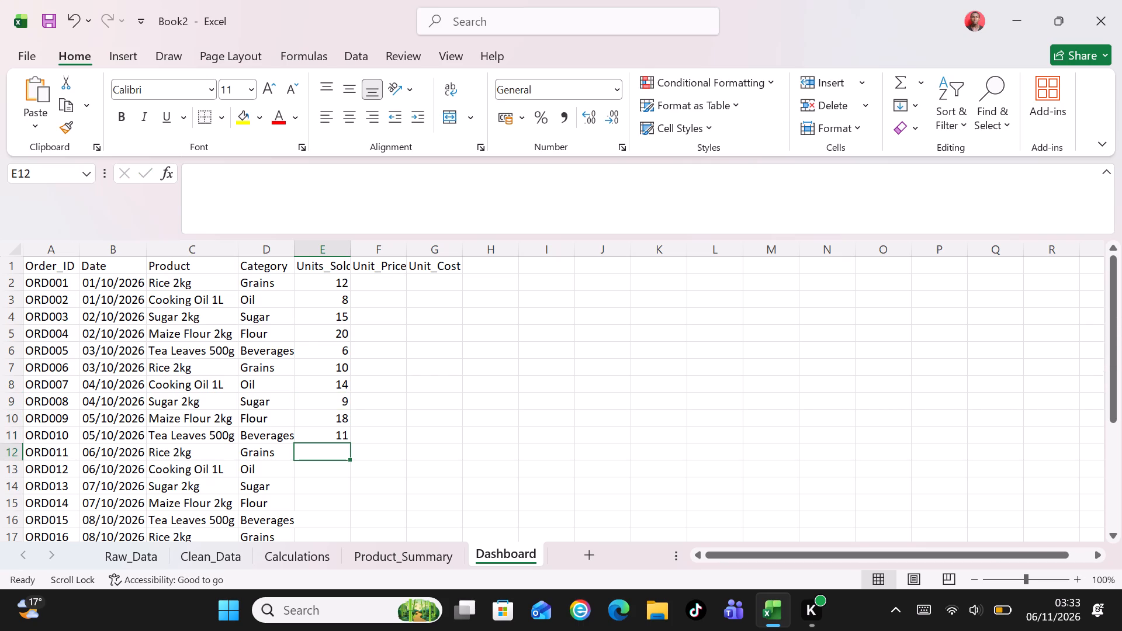
# Fill the Units_Sold column for ORD011 to ORD015 with 16, 7, 13, 25 and 9.
pyautogui.write('16')
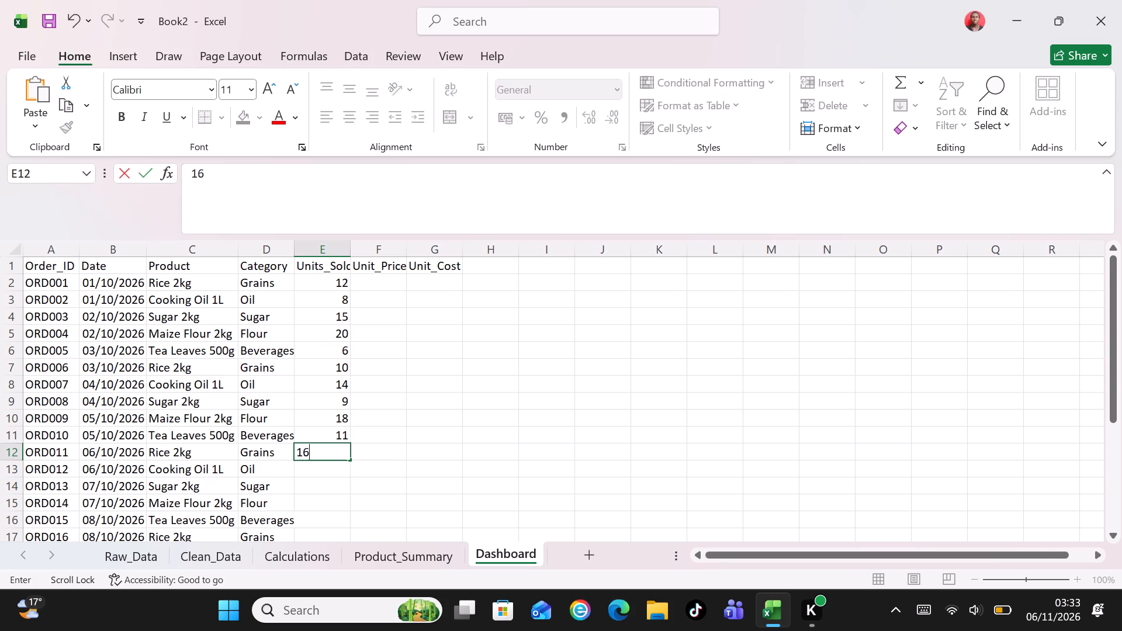
pyautogui.press('Return')
pyautogui.press('7')
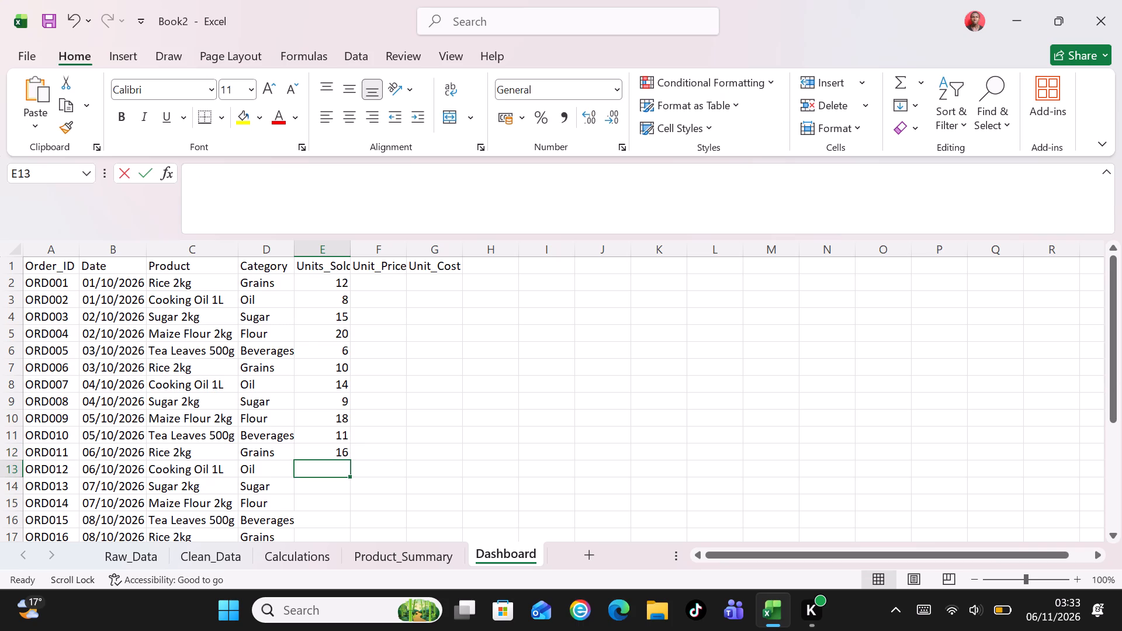
pyautogui.press('Return')
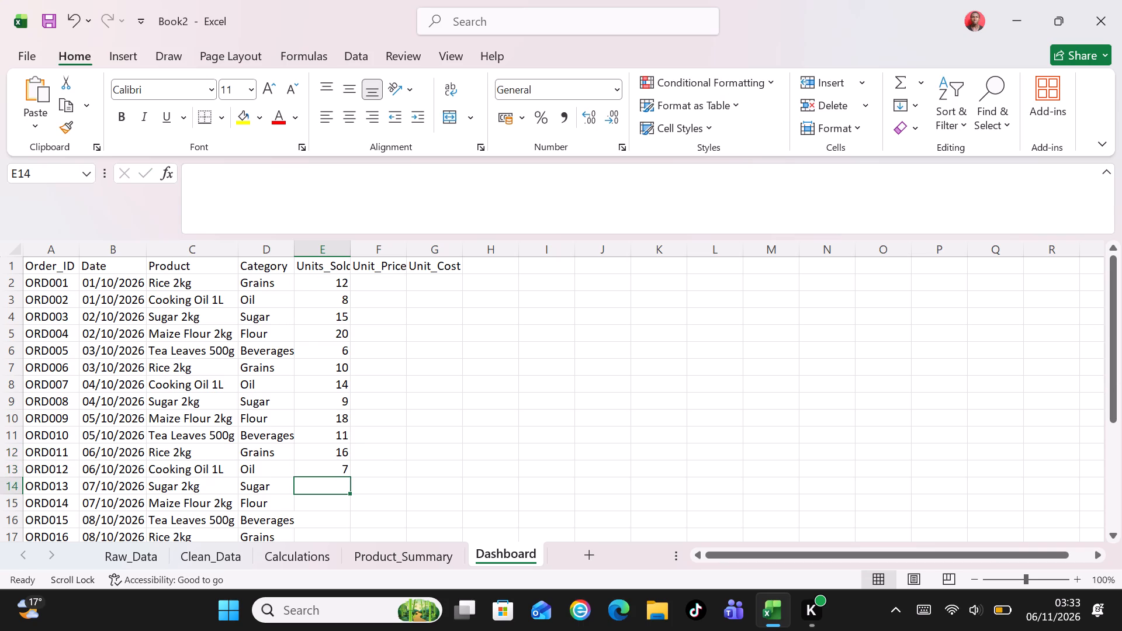
pyautogui.write('13')
pyautogui.press('Return')
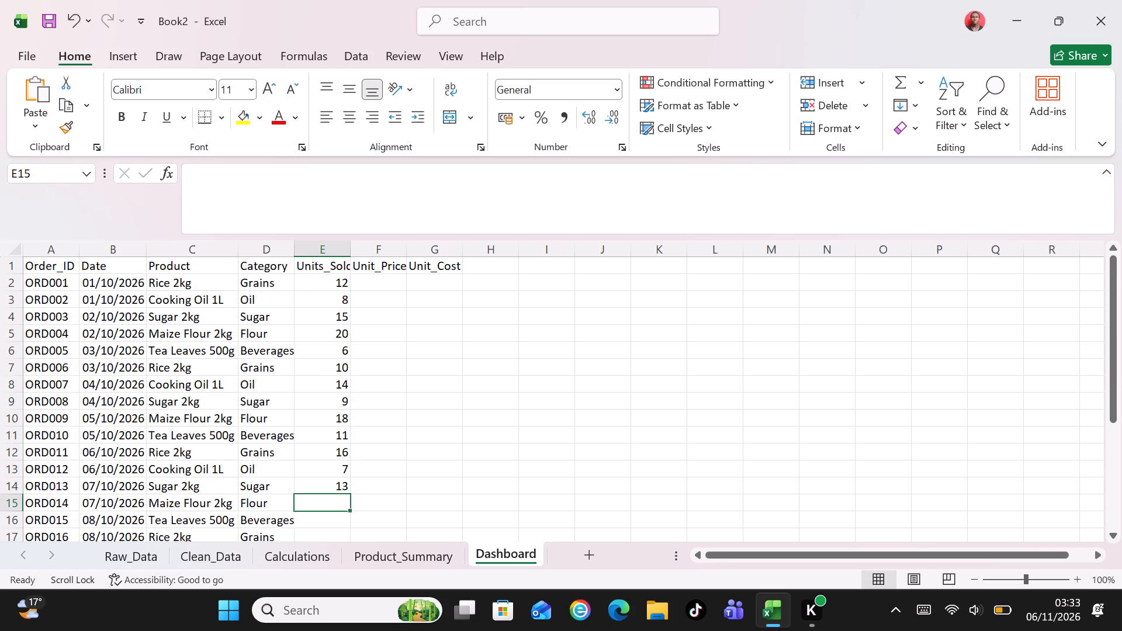
pyautogui.write('25')
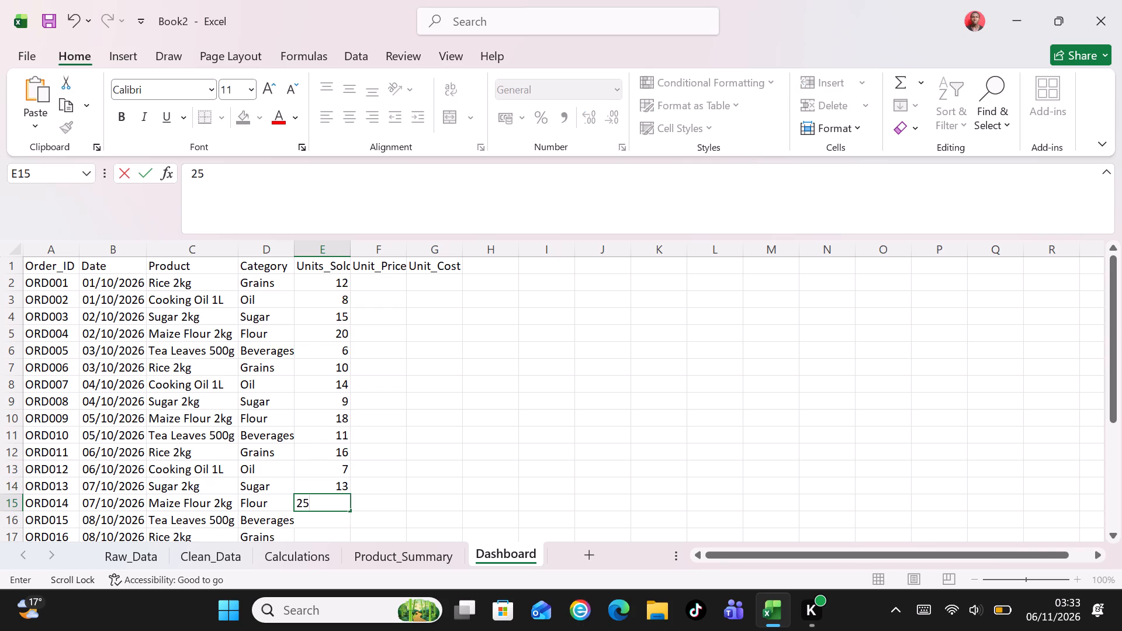
pyautogui.press('Return')
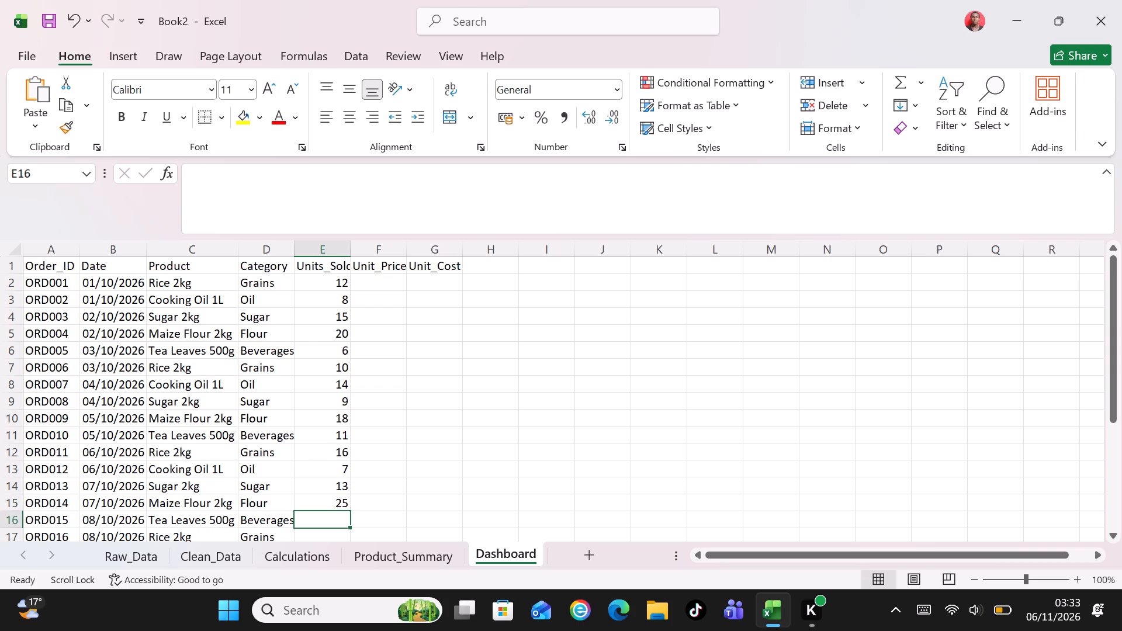
pyautogui.press('9')
pyautogui.press('Return')
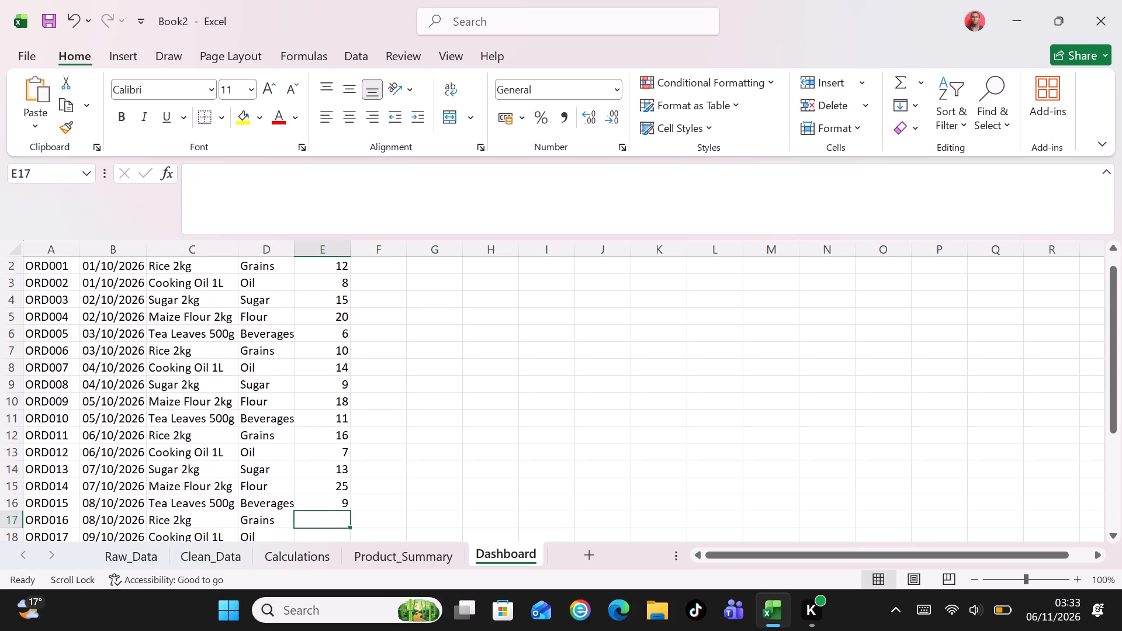
# Fill the Units_Sold column for ORD016 to ORD020 with 8, 12, 17, 14 and 15.
pyautogui.press('8')
pyautogui.press('Return')
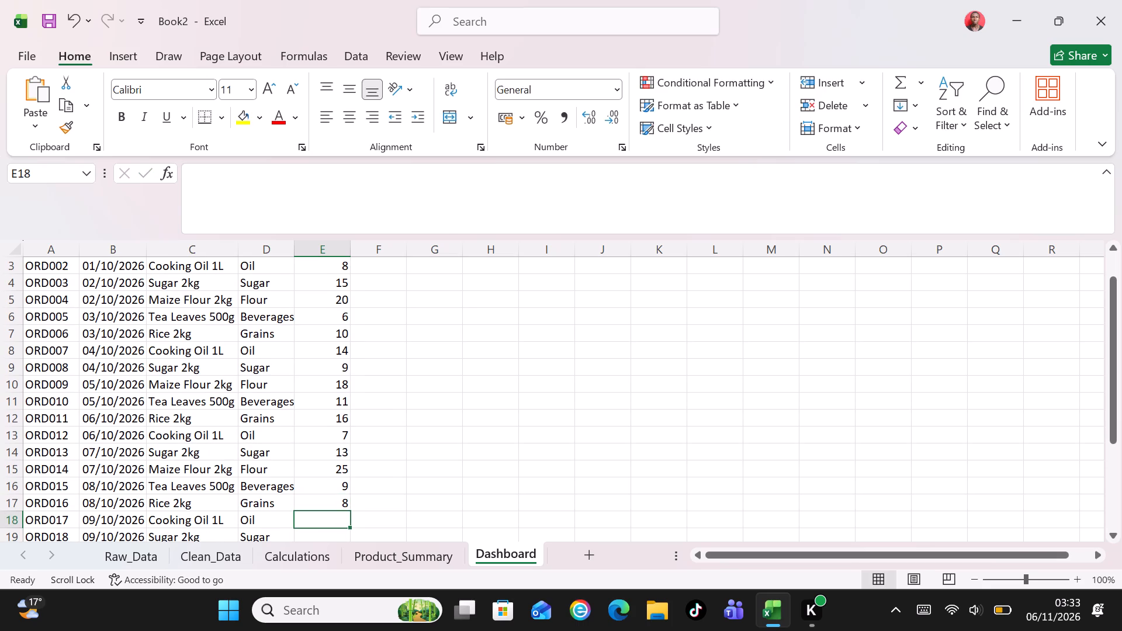
pyautogui.write('12')
pyautogui.press('Return')
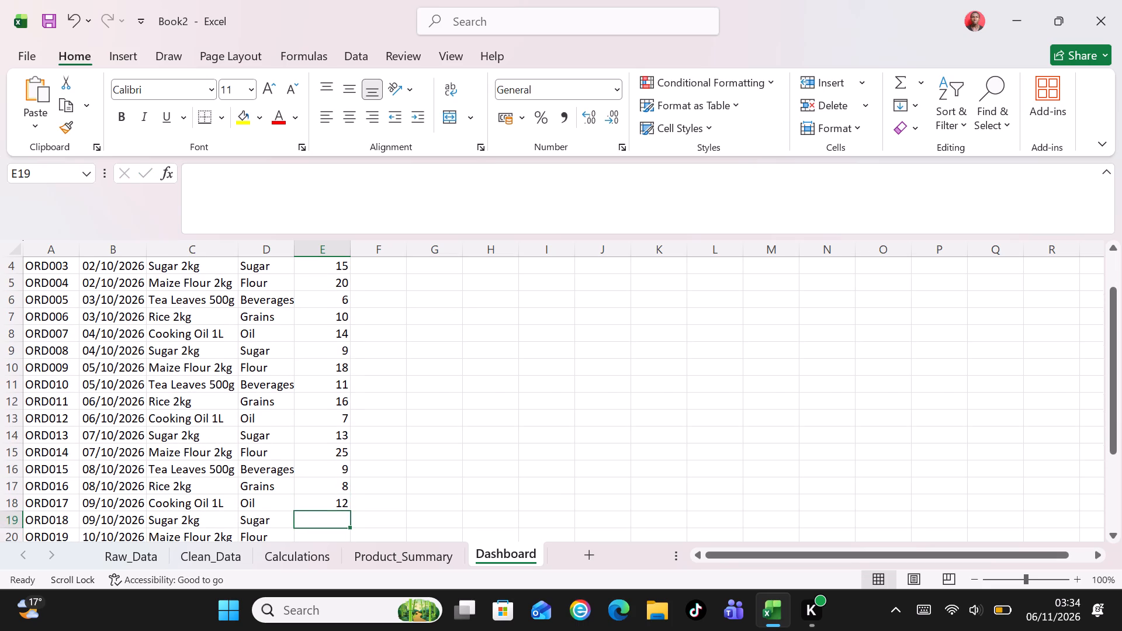
pyautogui.write('17')
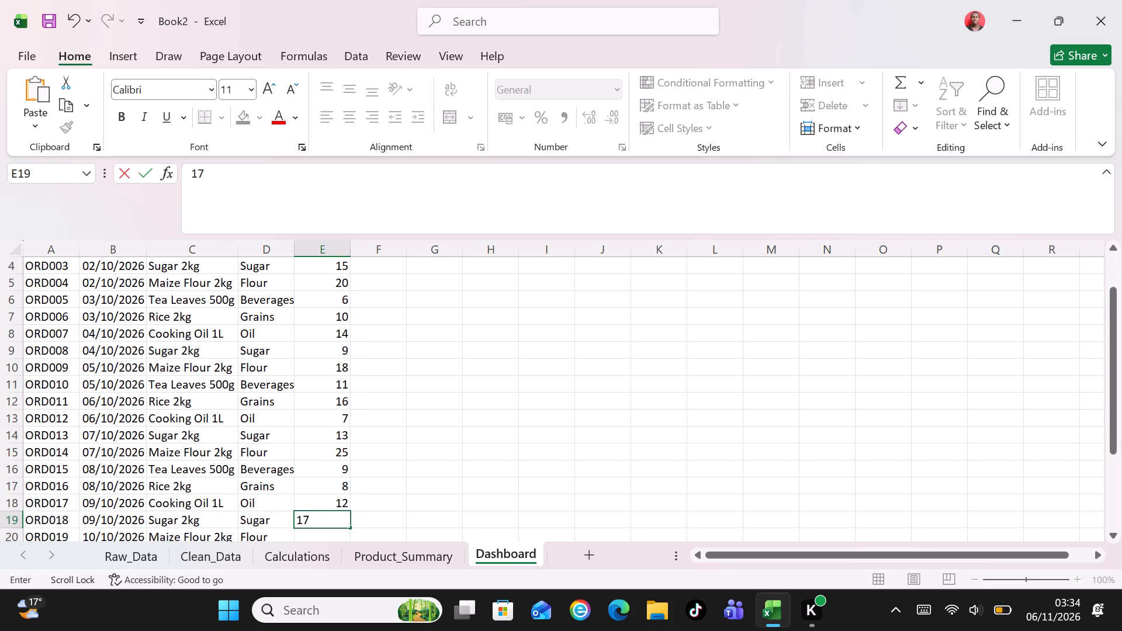
pyautogui.press('Return')
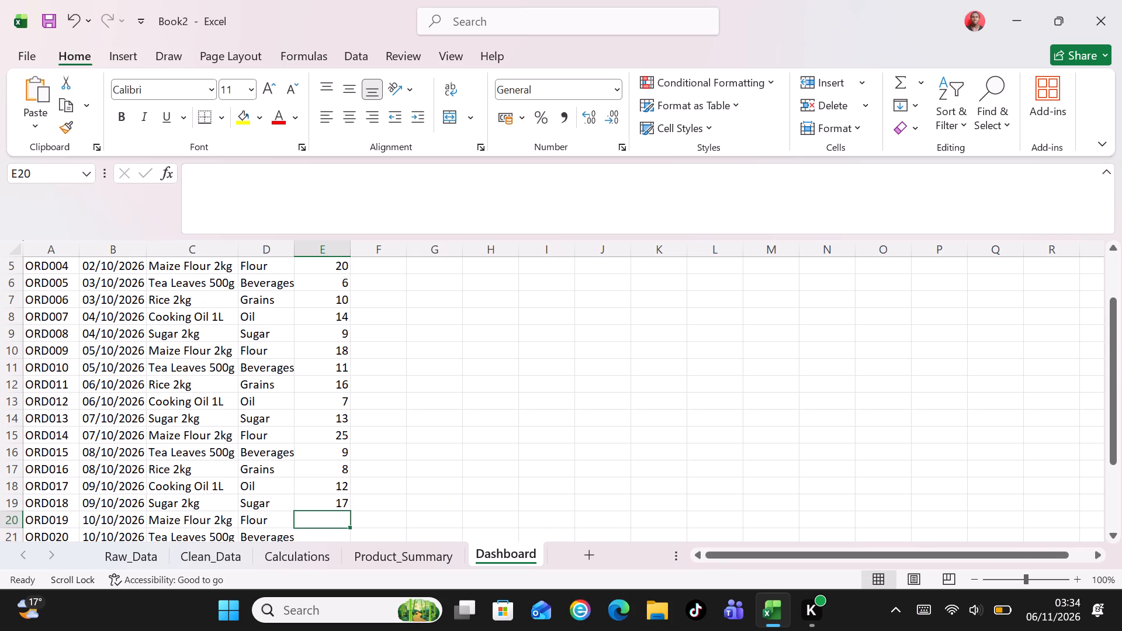
pyautogui.write('14')
pyautogui.press('Return')
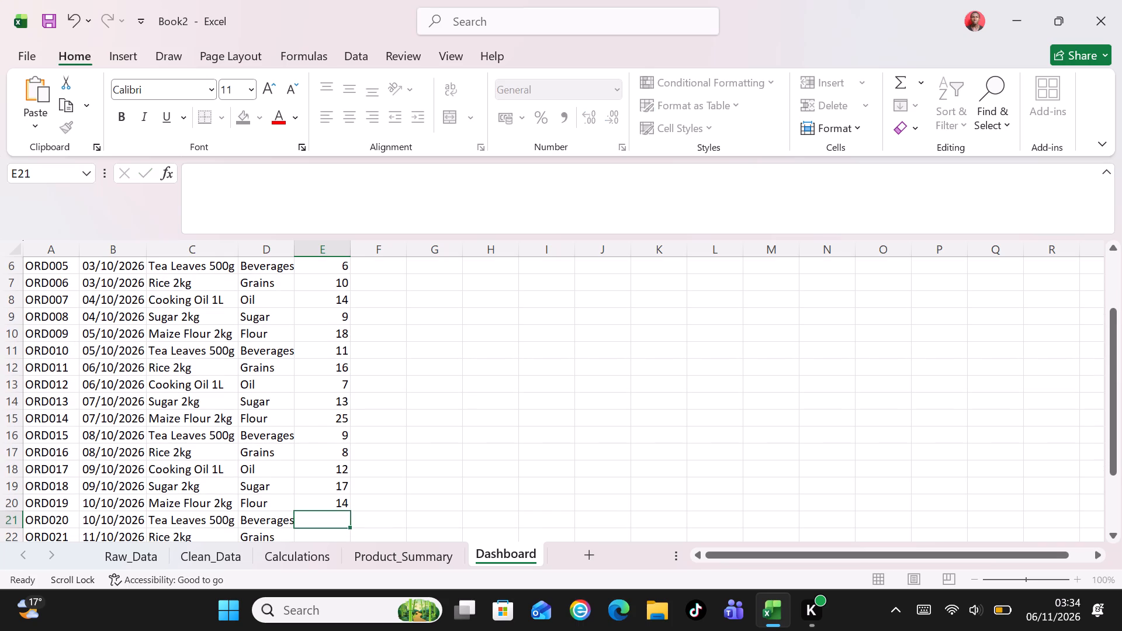
pyautogui.write('15')
pyautogui.press('Return')
# Fill the Units_Sold column for the last five orders, rows 22 to 26, with 20, 10, 11, 22 and 13.
pyautogui.write('20')
pyautogui.press('Return')
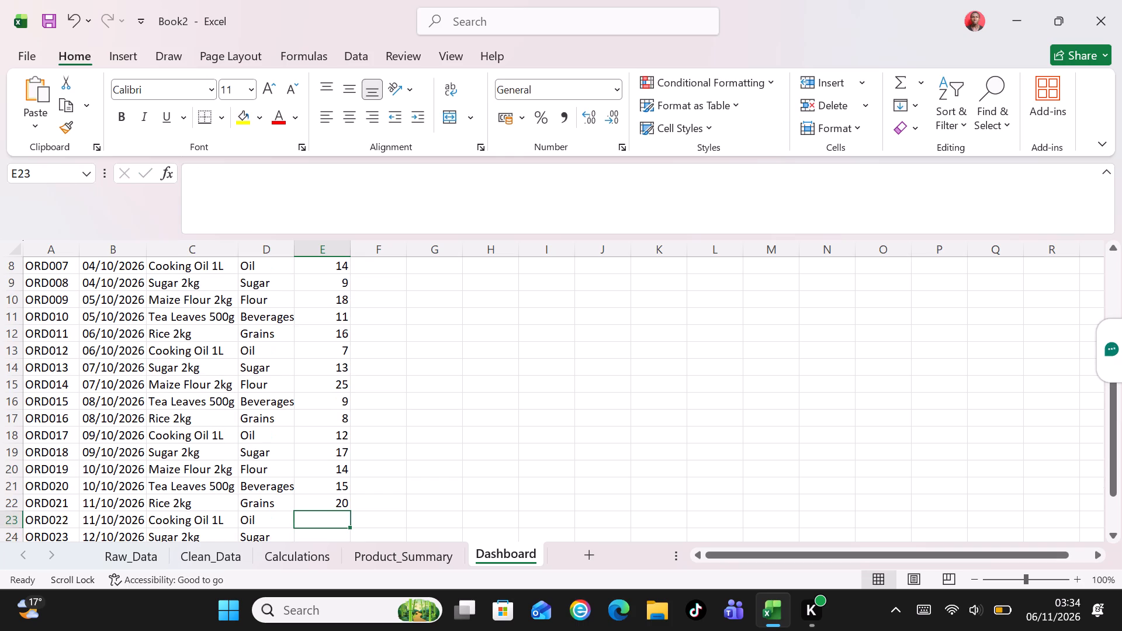
pyautogui.write('10')
pyautogui.press('Return')
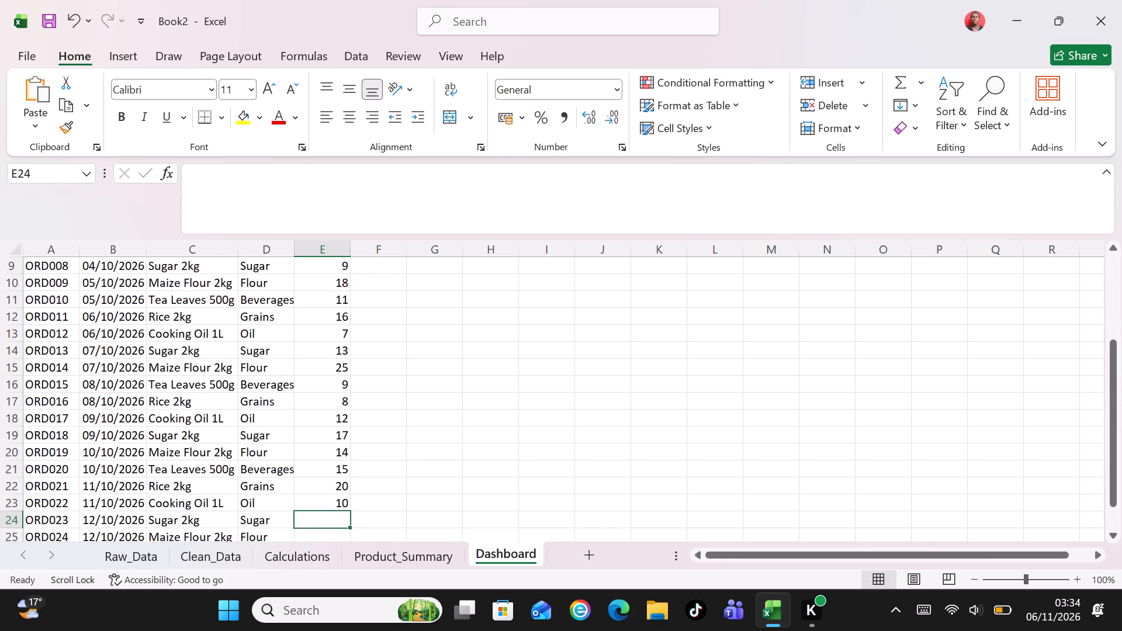
pyautogui.write('11')
pyautogui.press('Return')
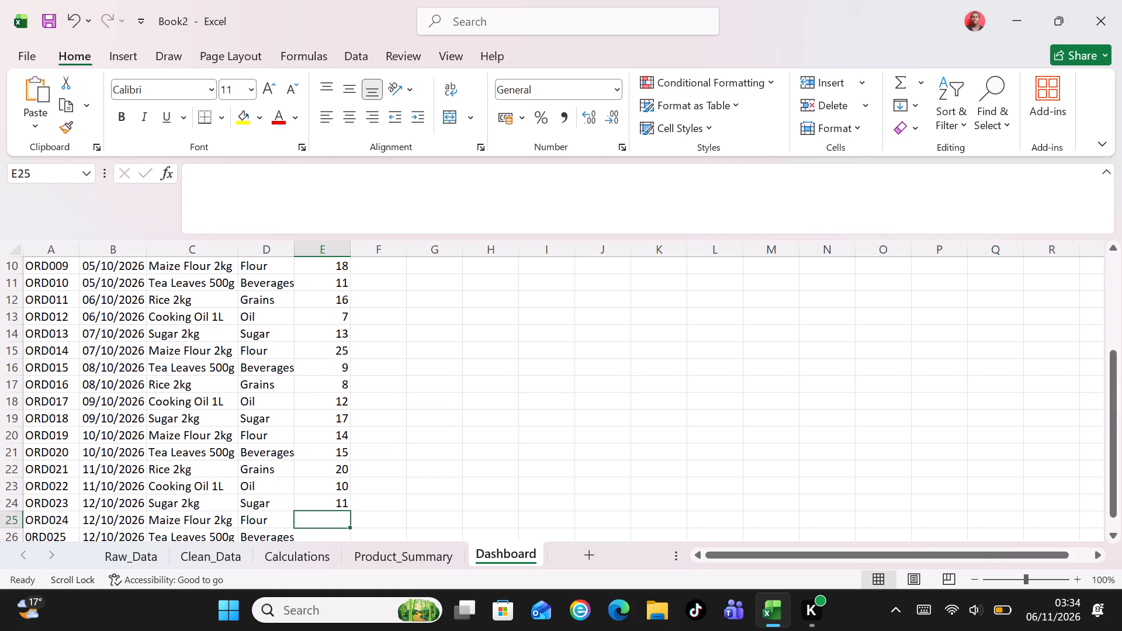
pyautogui.write('22')
pyautogui.press('Return')
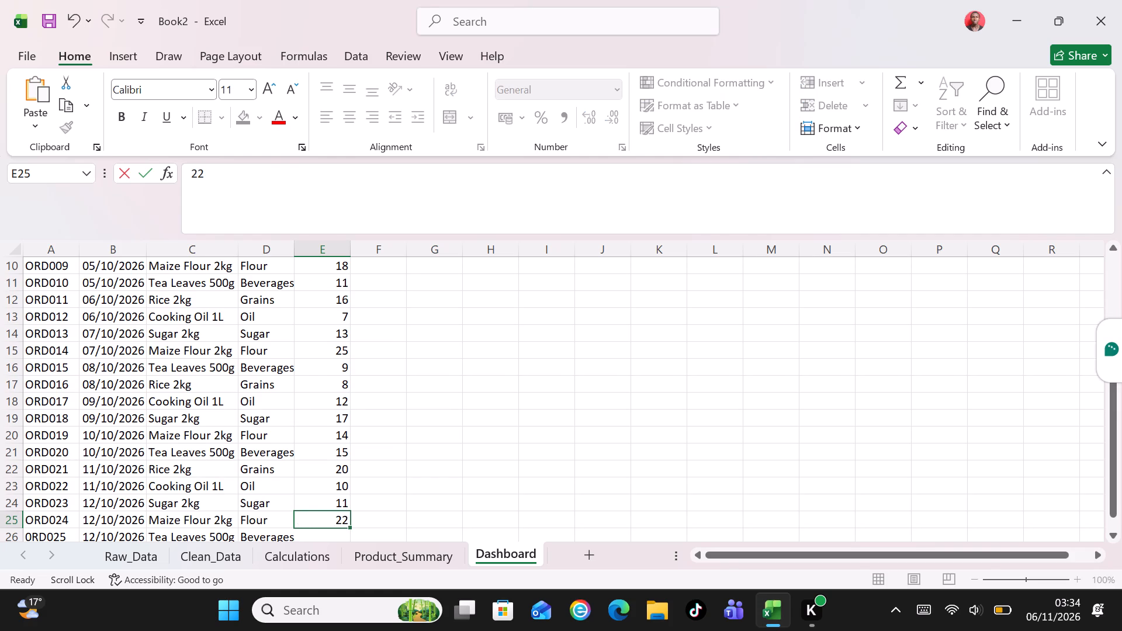
pyautogui.write('13')
pyautogui.press('Return')
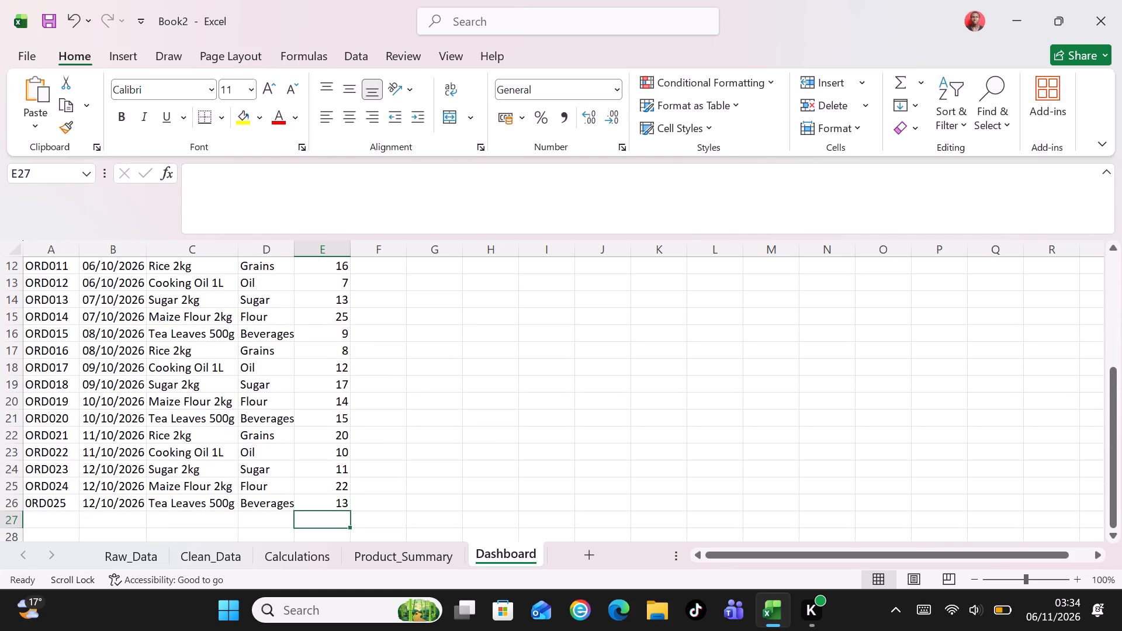
# Fill the Unit_Price column for ORD001 to ORD005 with 320, 280, 310, 165 and 250.
pyautogui.press('pageup')
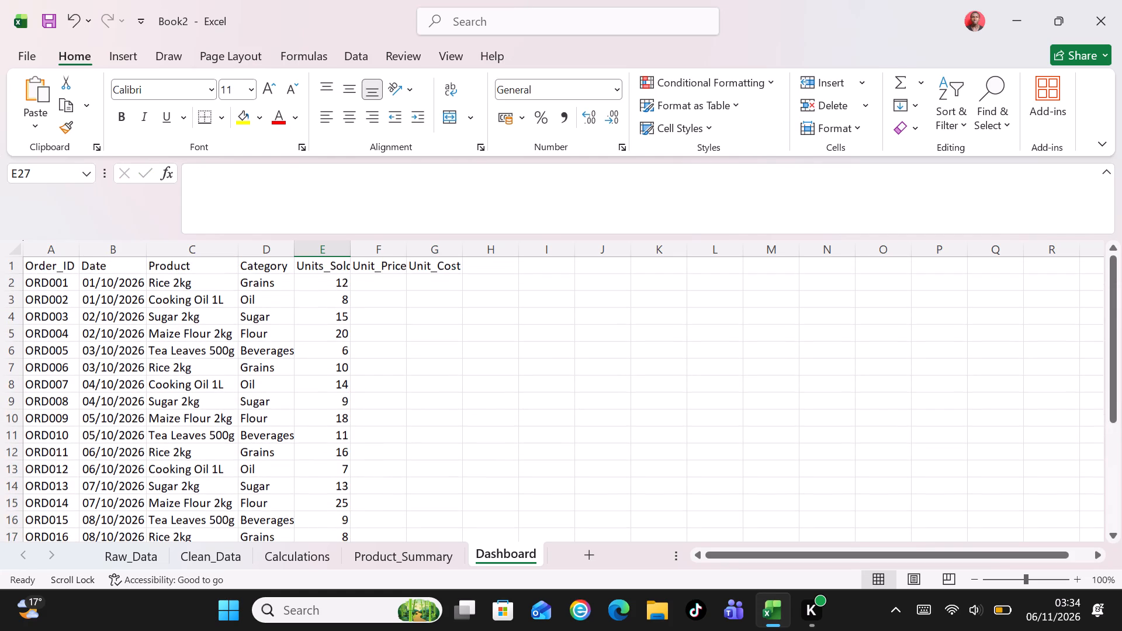
pyautogui.click(368, 285)
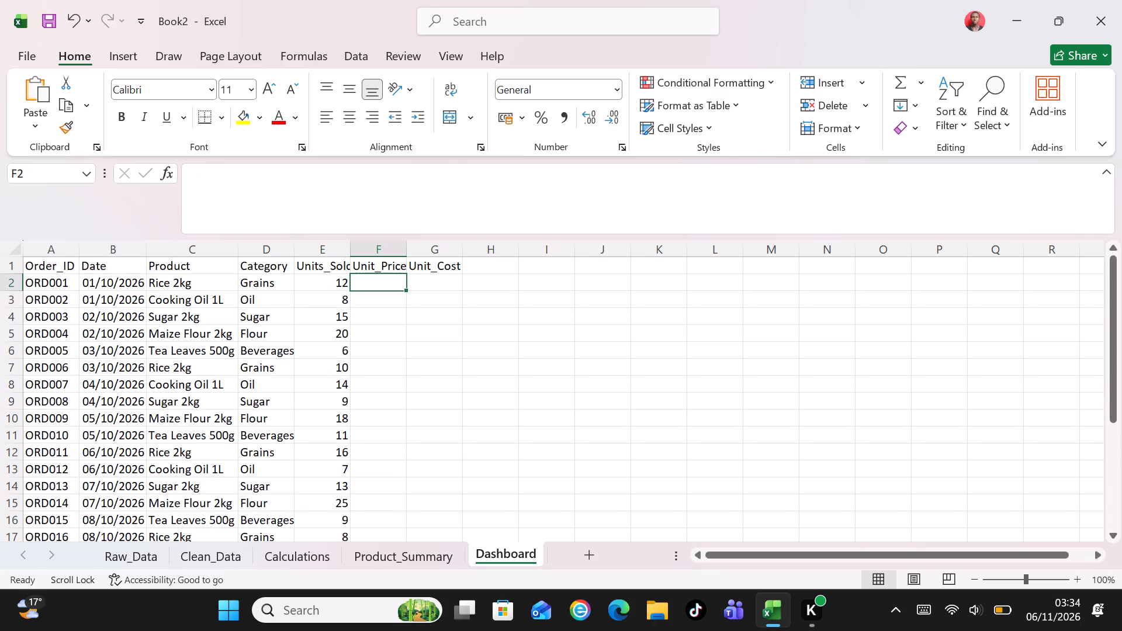
pyautogui.write('320')
pyautogui.press('Return')
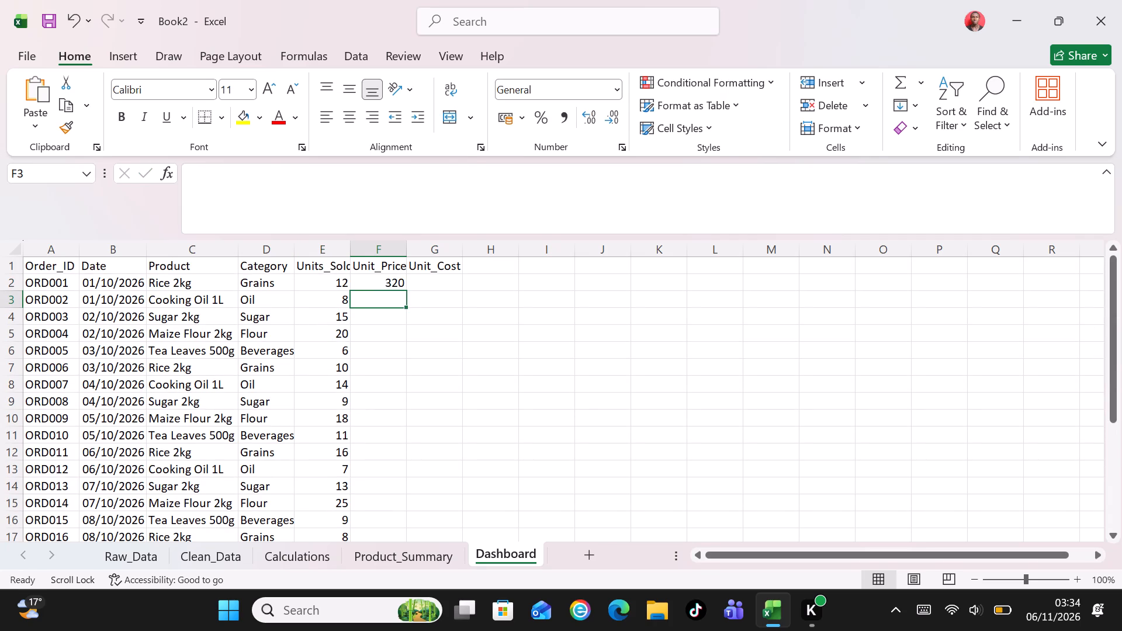
pyautogui.press('2')
pyautogui.write('80')
pyautogui.press('Return')
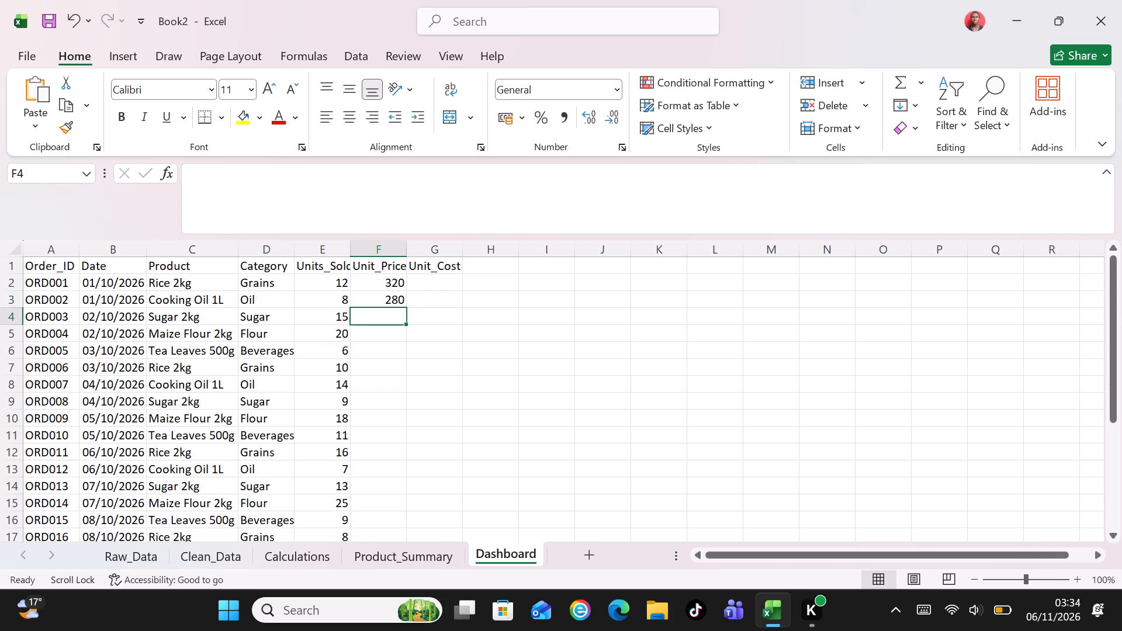
pyautogui.write('319')
pyautogui.press('BackSpace')
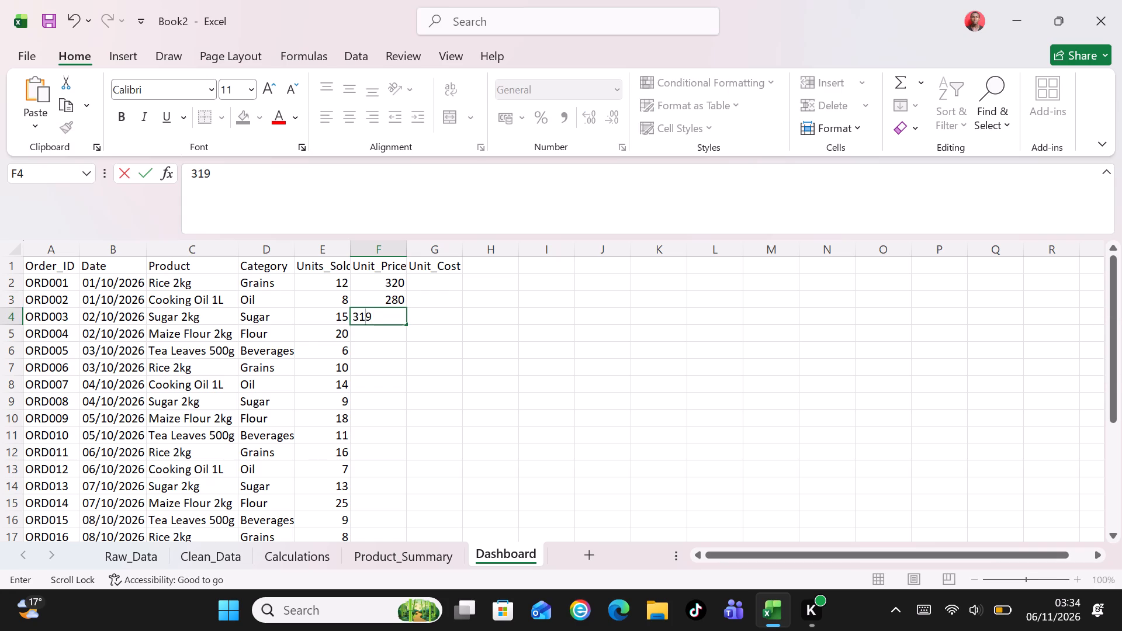
pyautogui.press('0')
pyautogui.press('Return')
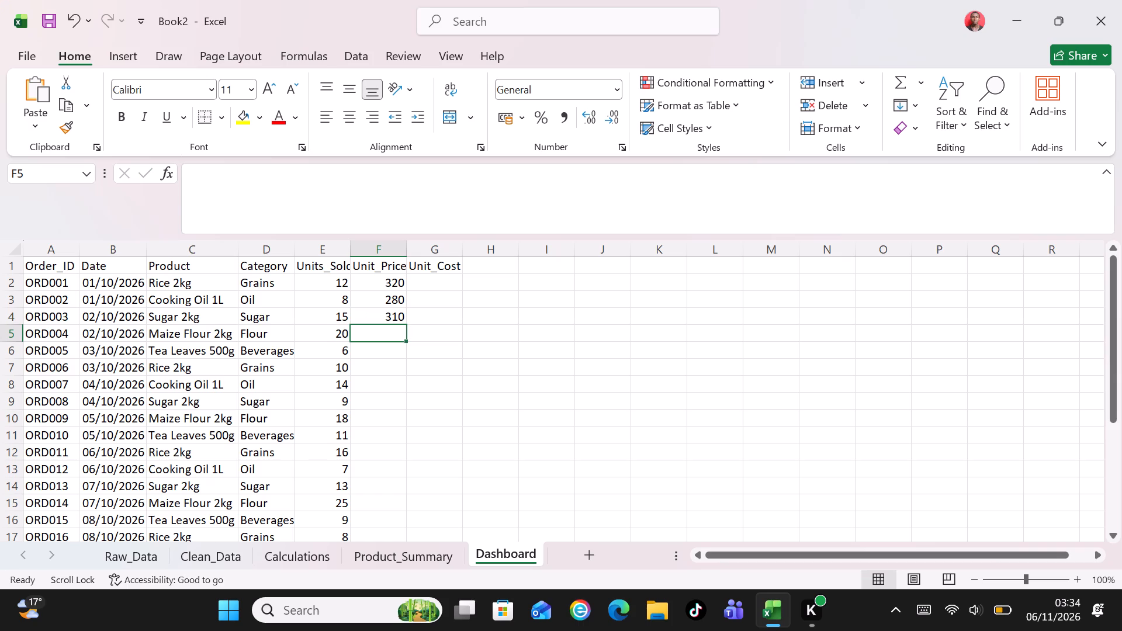
pyautogui.write('165')
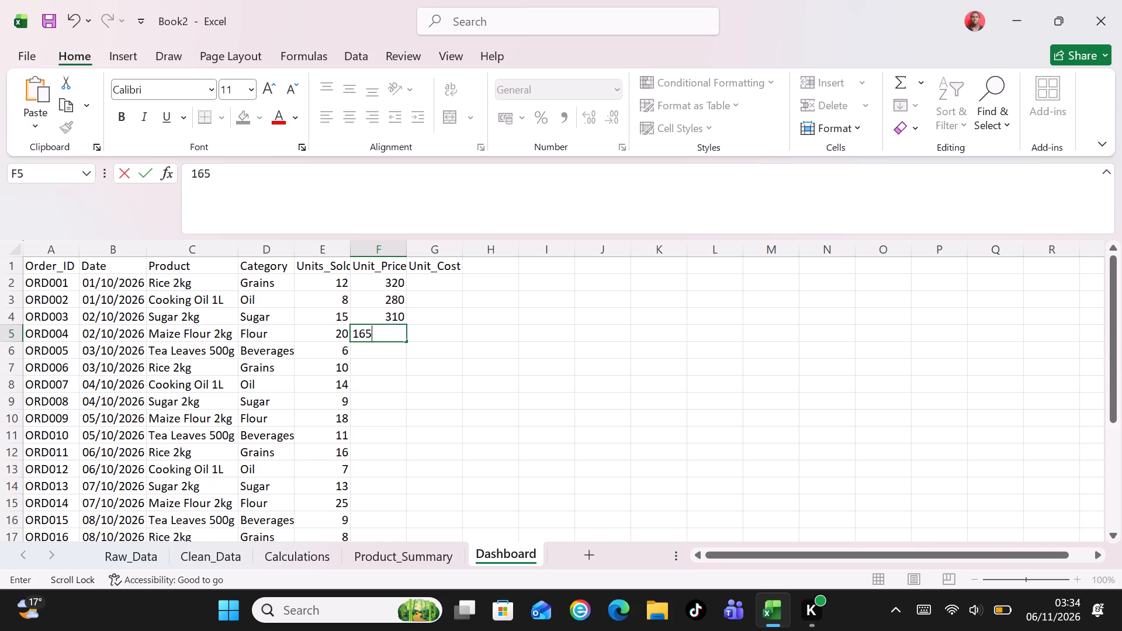
pyautogui.press('Return')
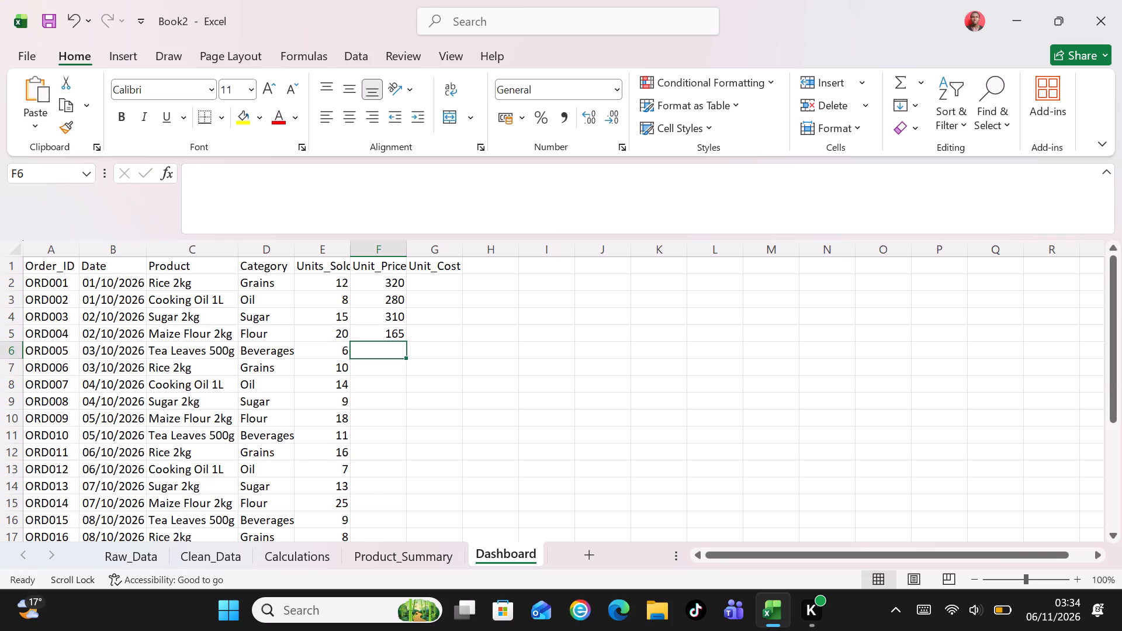
pyautogui.write('250')
pyautogui.press('Return')
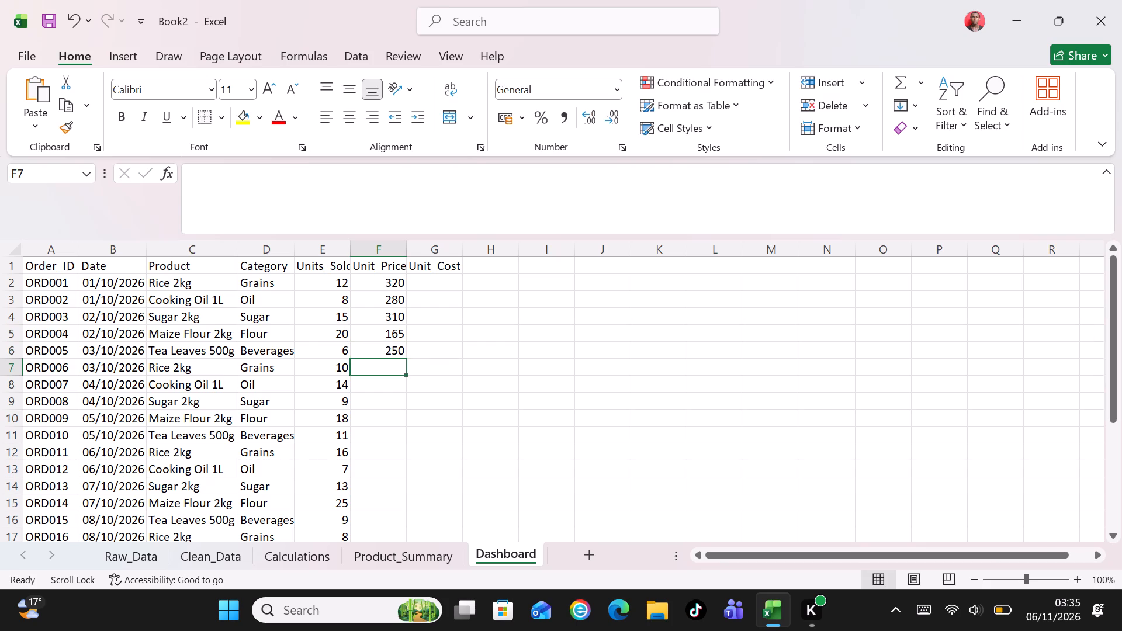
# Fill the Unit_Price column for ORD006 to ORD010 with 320, 280, 310, 165 and 250.
pyautogui.write('320')
pyautogui.press('Return')
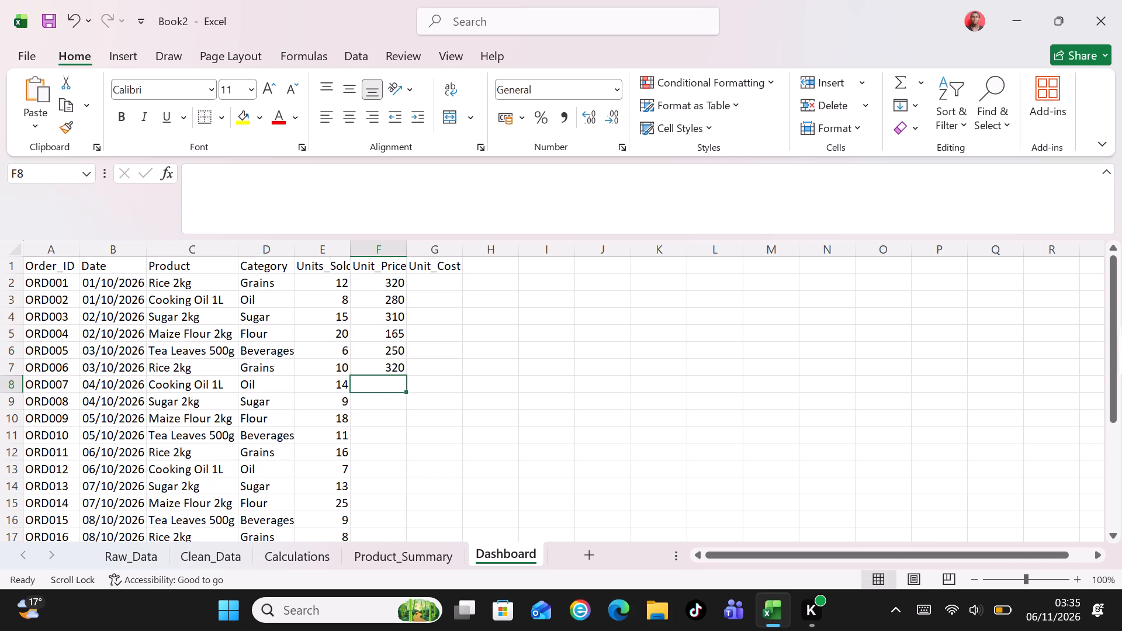
pyautogui.press('2')
pyautogui.write('80')
pyautogui.press('Return')
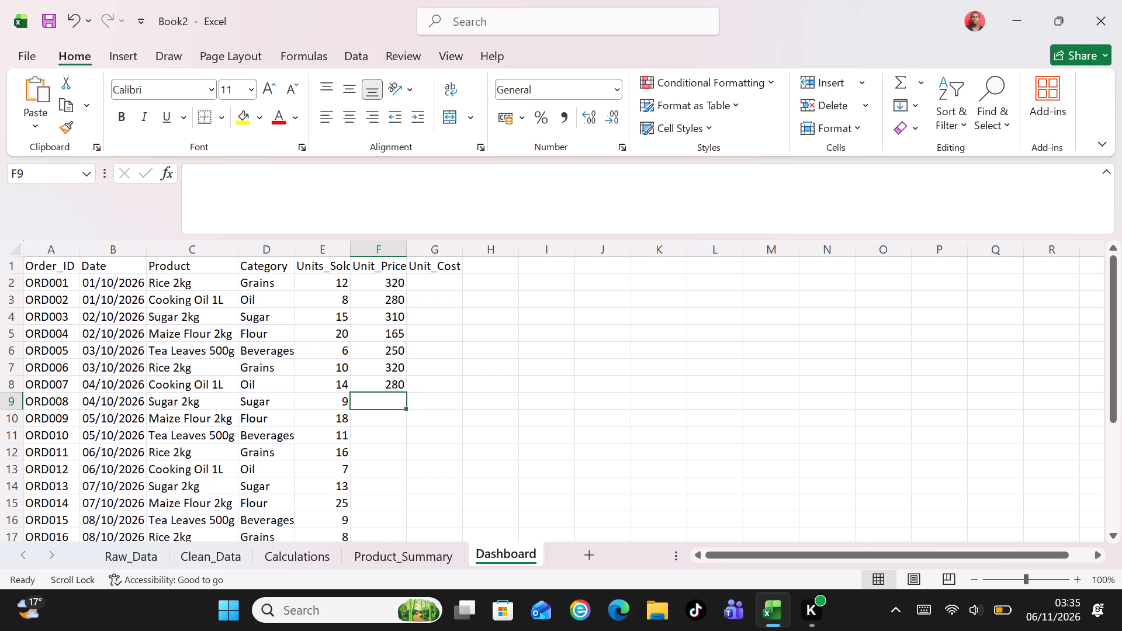
pyautogui.write('31')
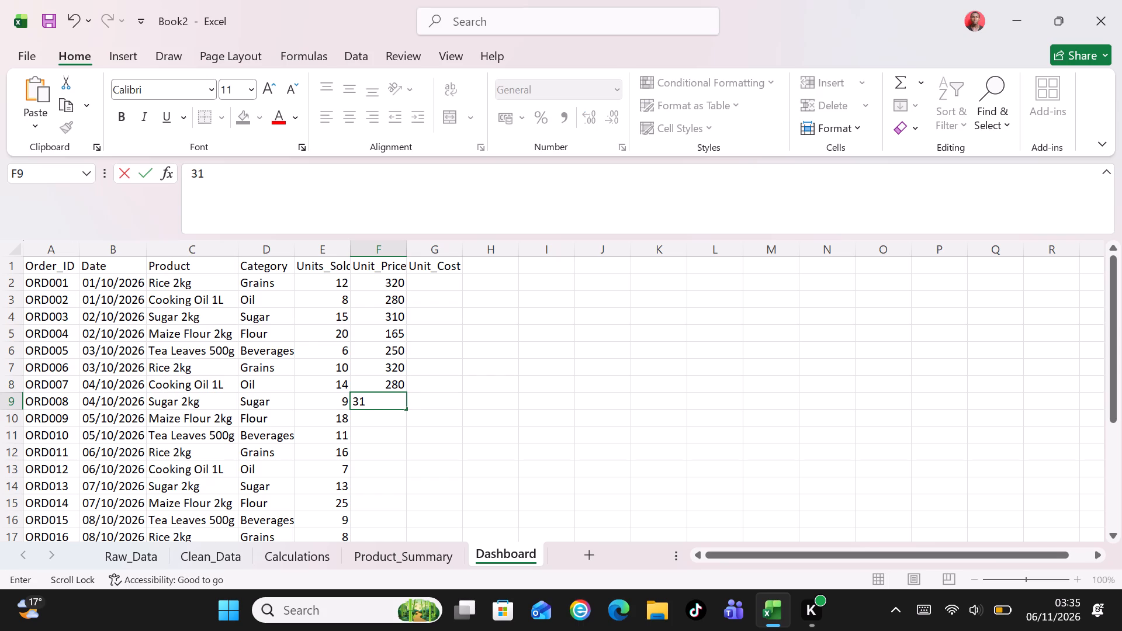
pyautogui.press('0')
pyautogui.press('Return')
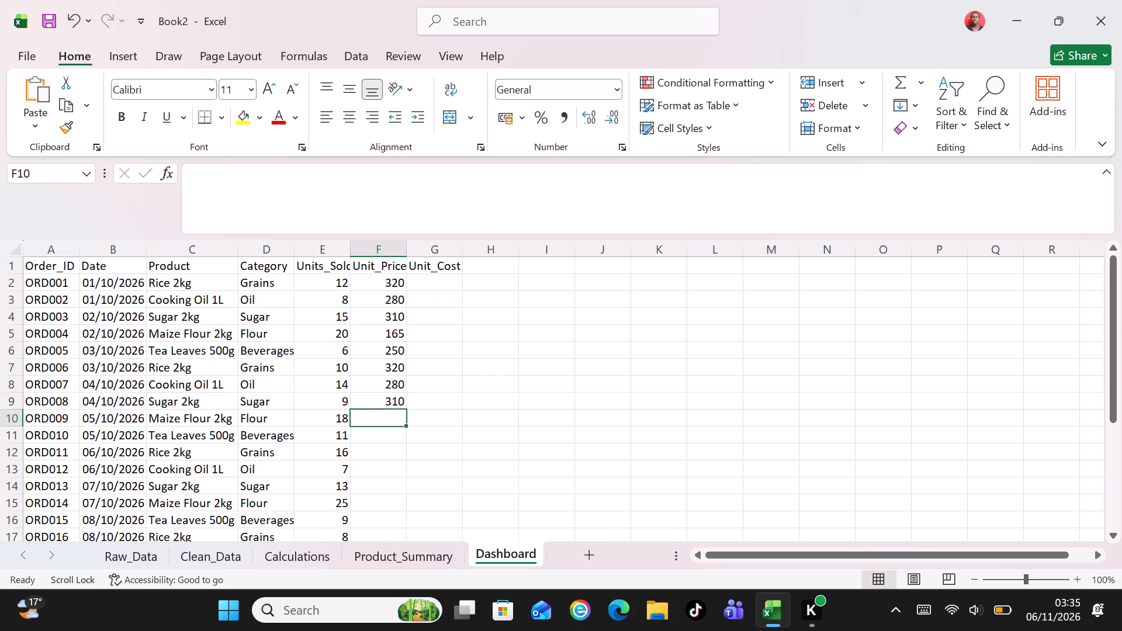
pyautogui.write('165')
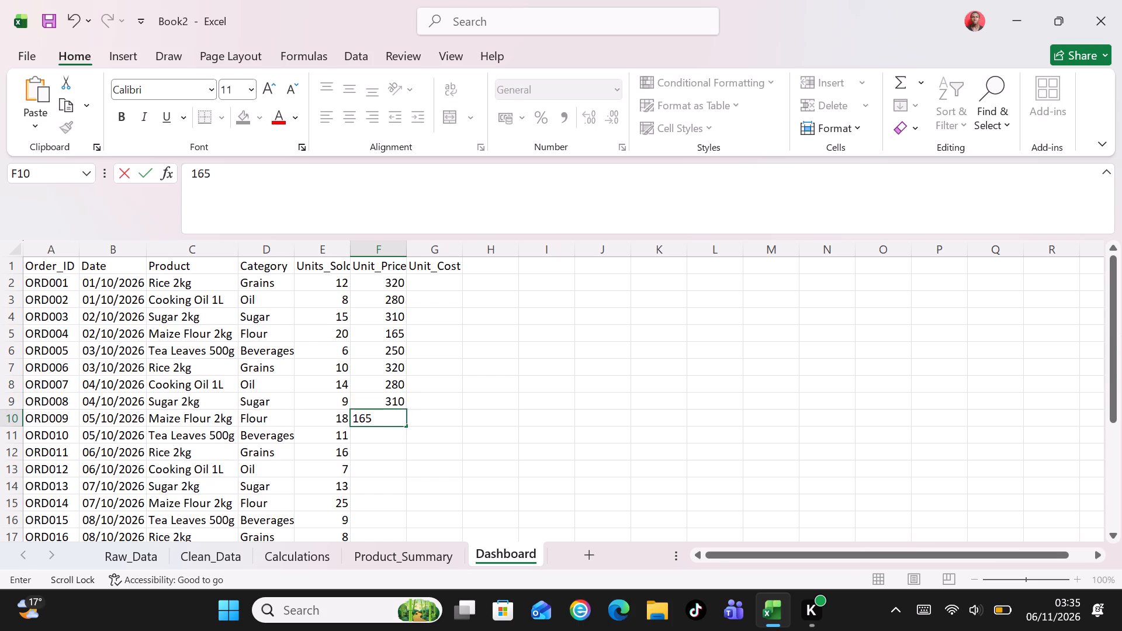
pyautogui.press('Return')
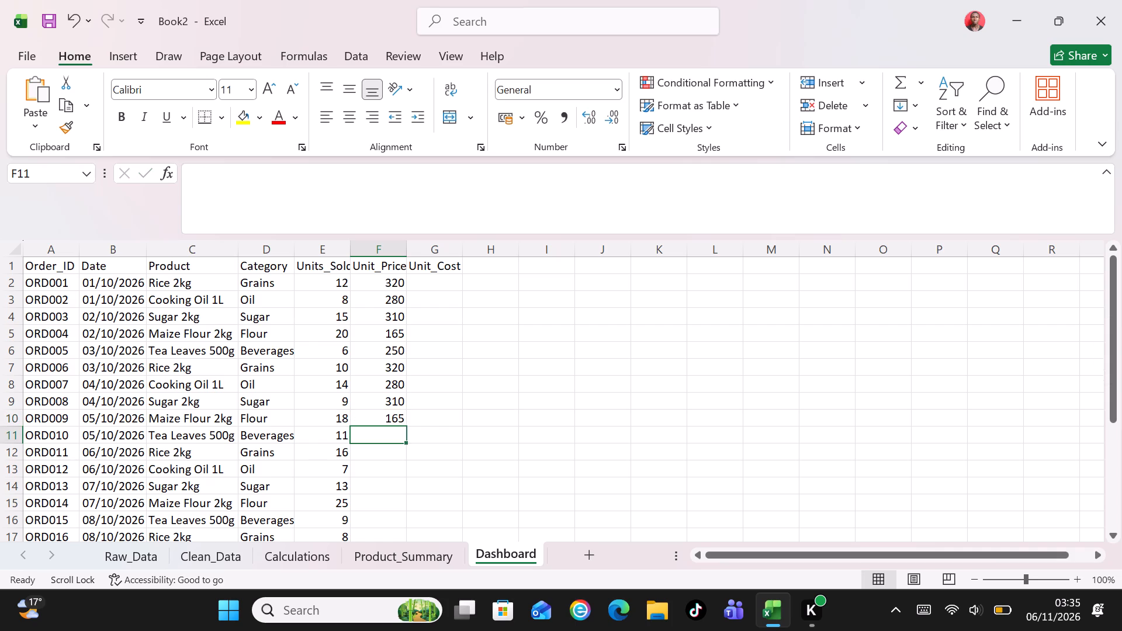
pyautogui.write('250')
pyautogui.press('Return')
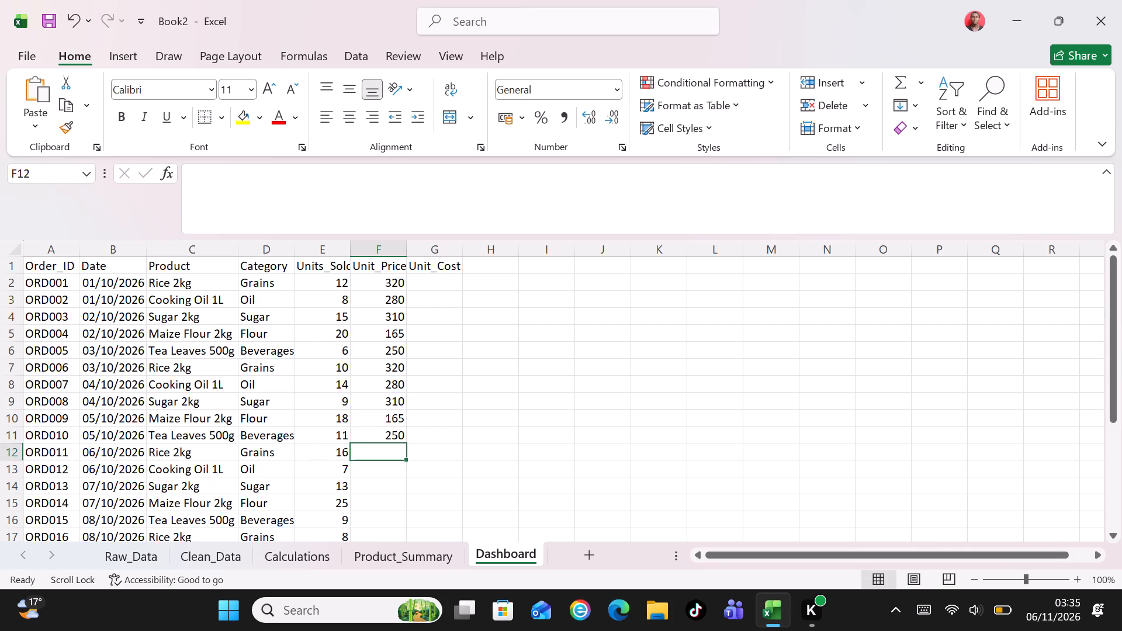
# Fill the Unit_Price column for ORD011 to ORD015 with 320, 280, 310, 165 and 250.
pyautogui.write('320')
pyautogui.press('Return')
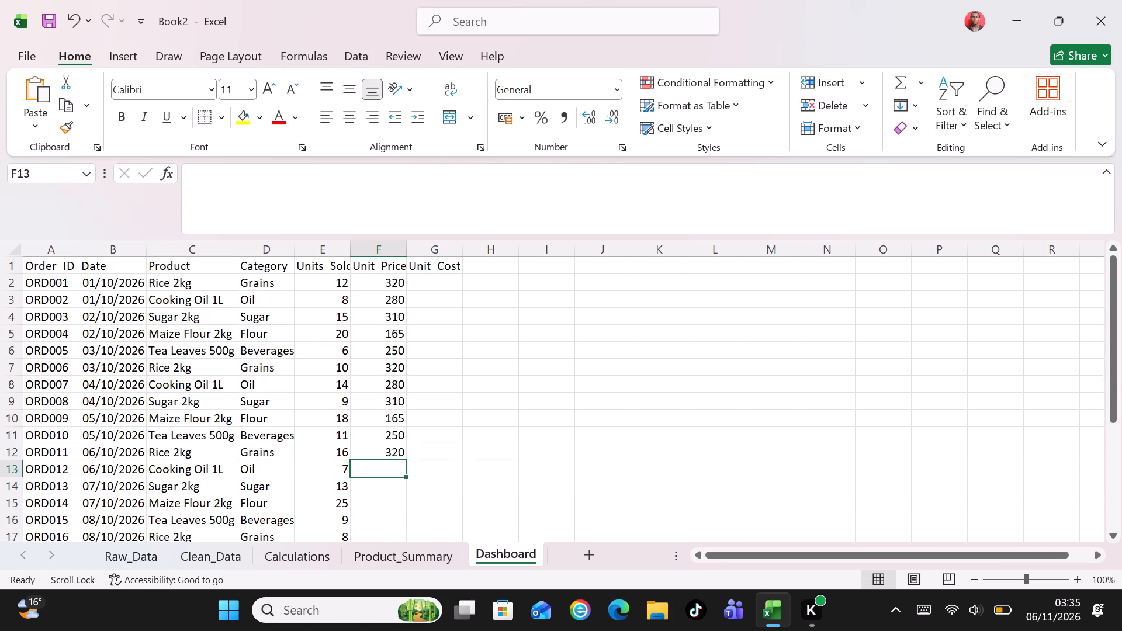
pyautogui.write('280')
pyautogui.press('Return')
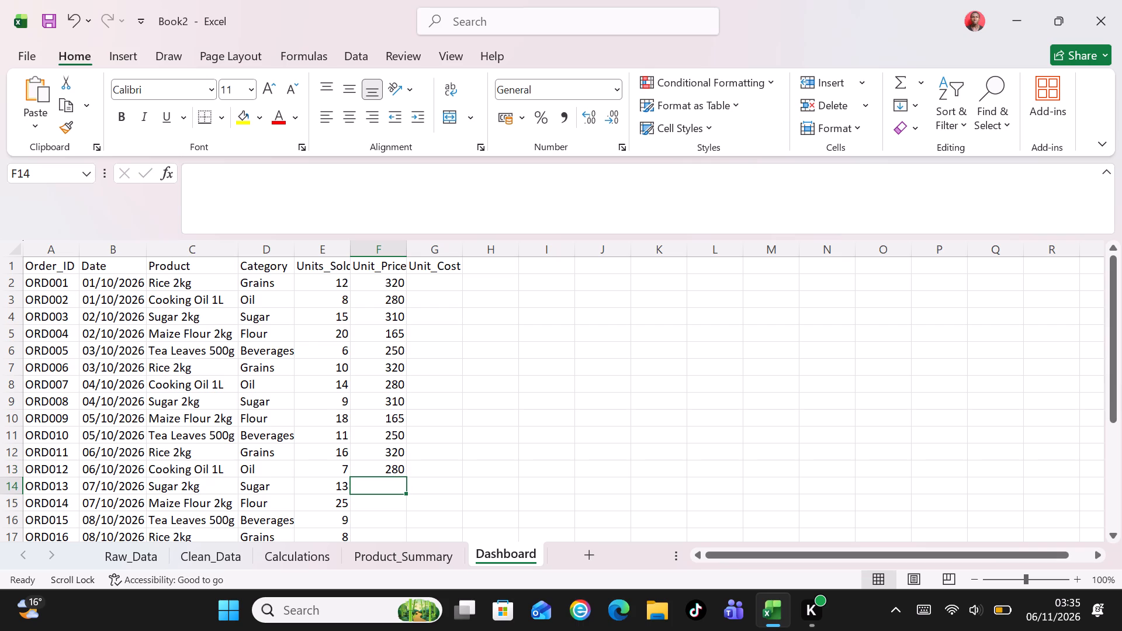
pyautogui.write('310')
pyautogui.press('Return')
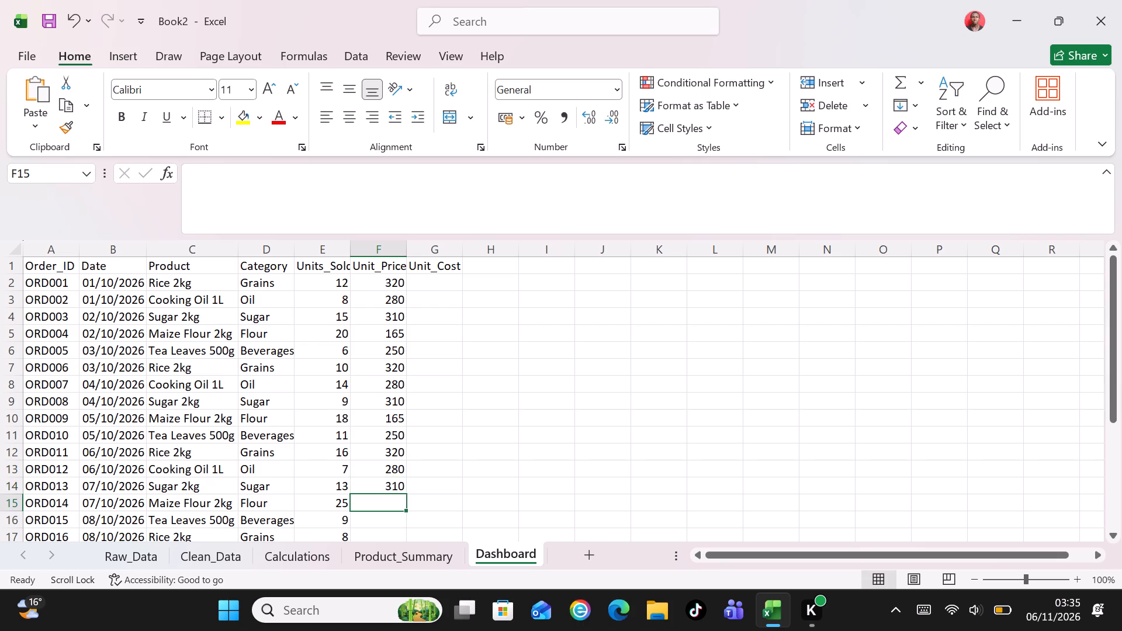
pyautogui.write('165')
pyautogui.press('Return')
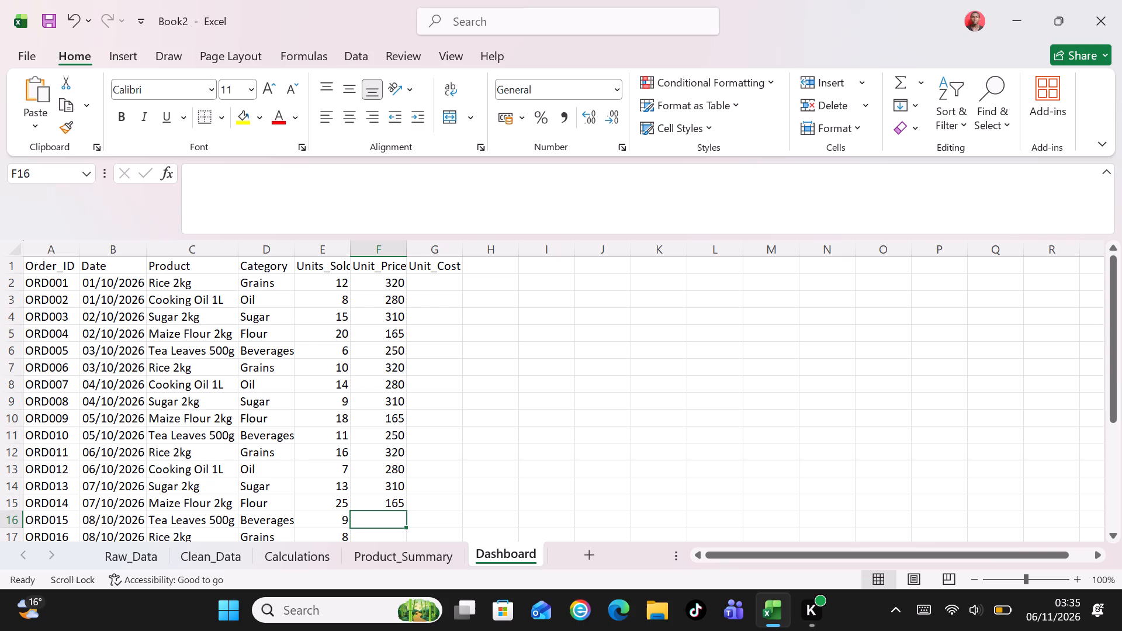
pyautogui.write('259')
pyautogui.press('BackSpace')
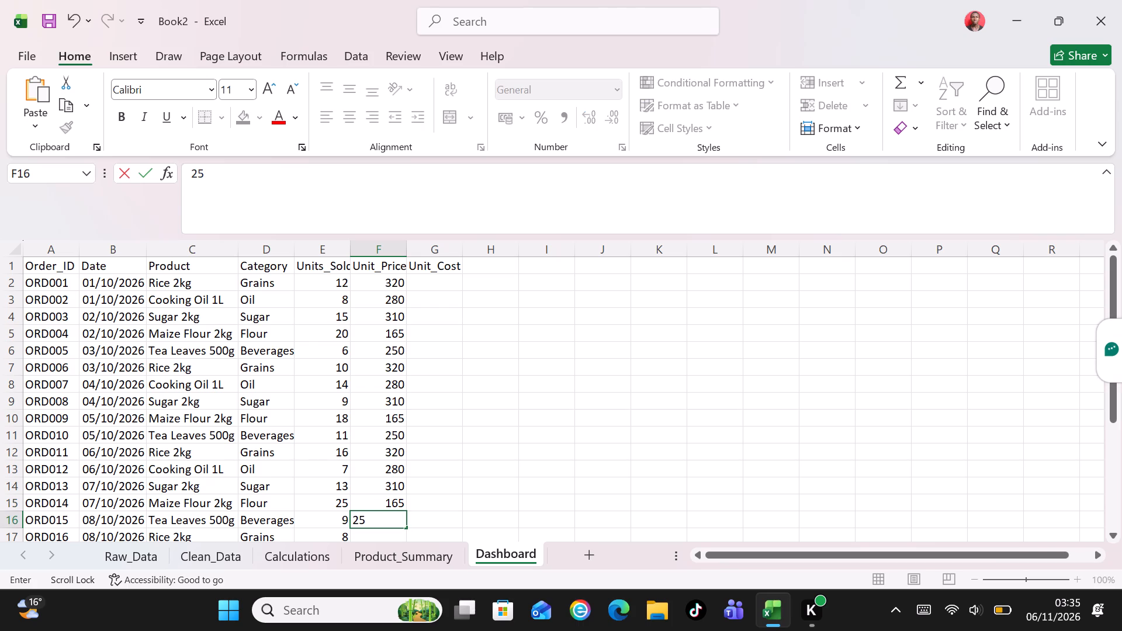
pyautogui.press('0')
pyautogui.press('Return')
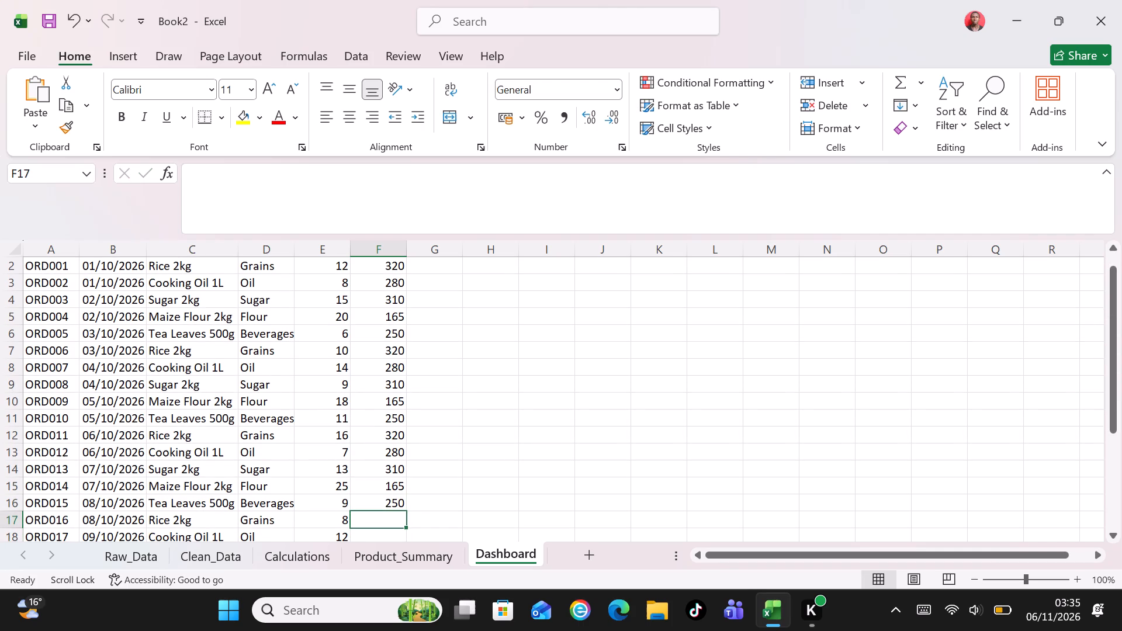
# Fill the Unit_Price column for ORD016 to ORD020 with 320, 280, 310, 165 and 250.
pyautogui.write('320')
pyautogui.press('Return')
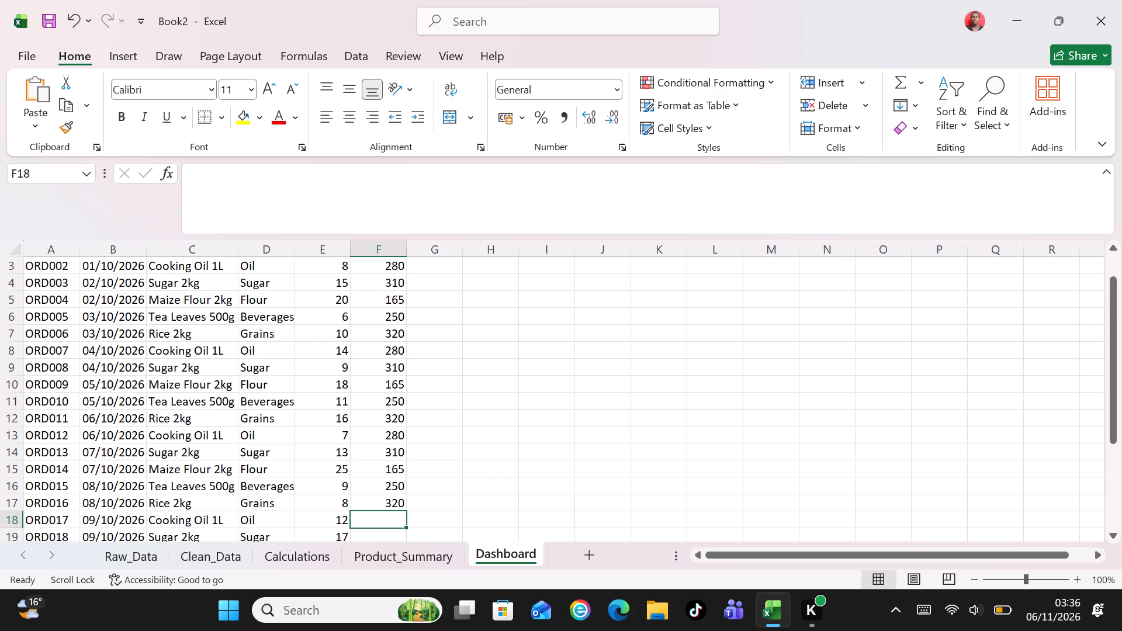
pyautogui.write('280')
pyautogui.press('Return')
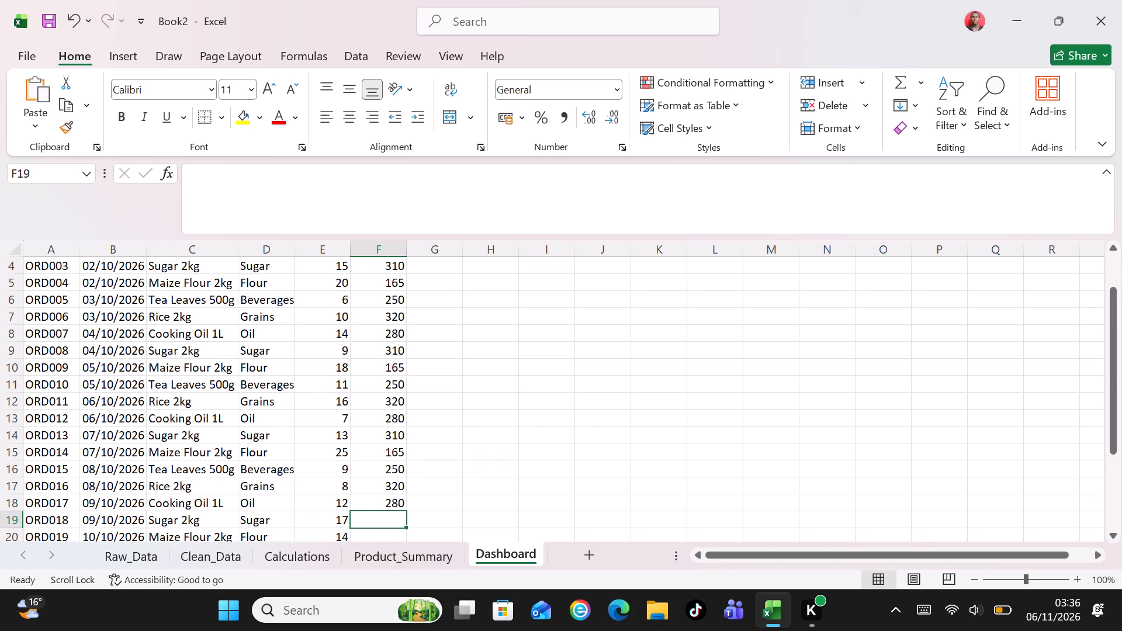
pyautogui.write('310')
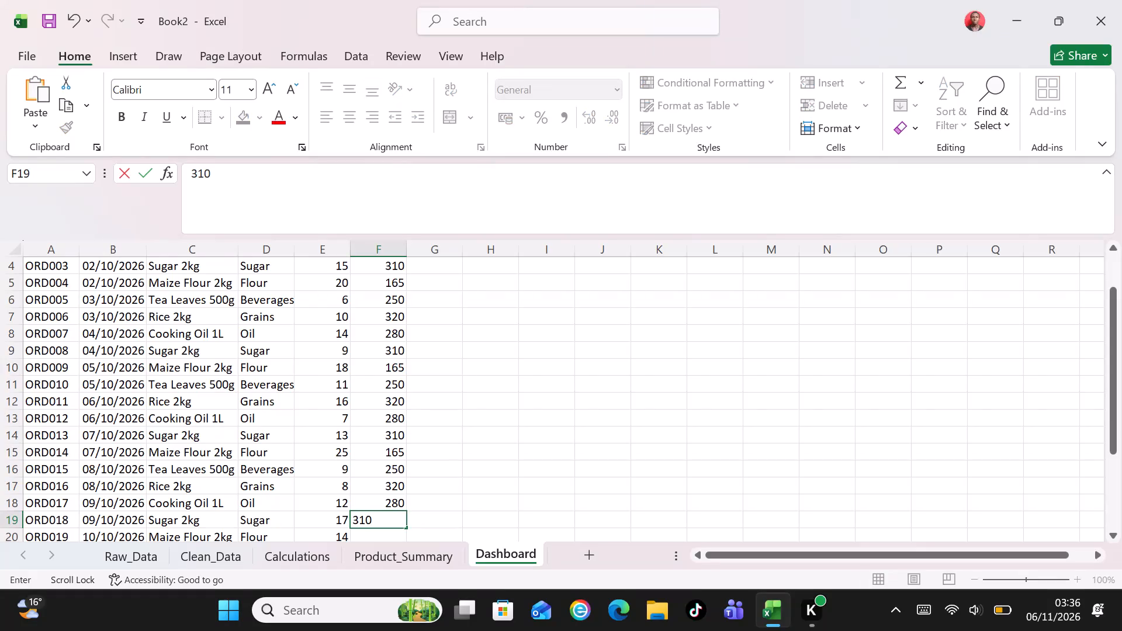
pyautogui.press('Return')
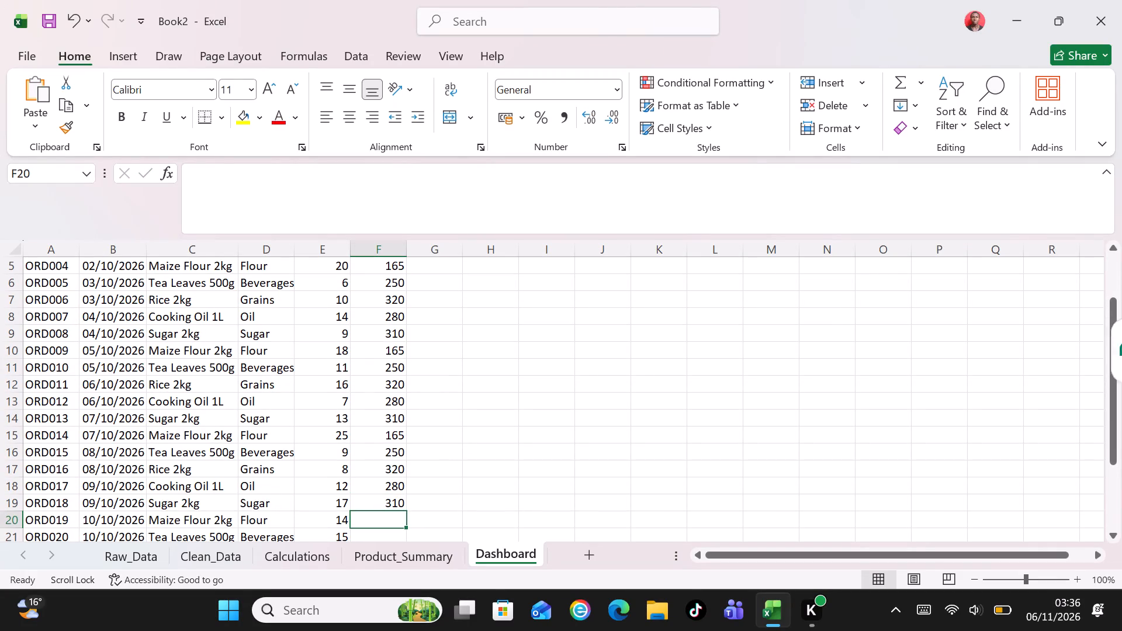
pyautogui.write('165')
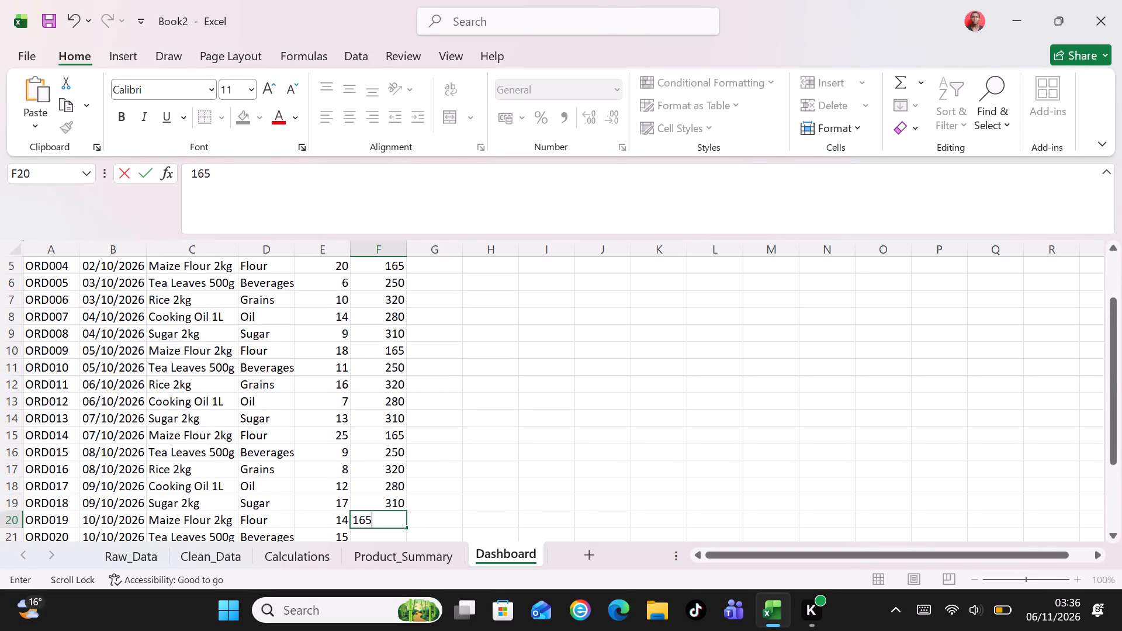
pyautogui.press('Return')
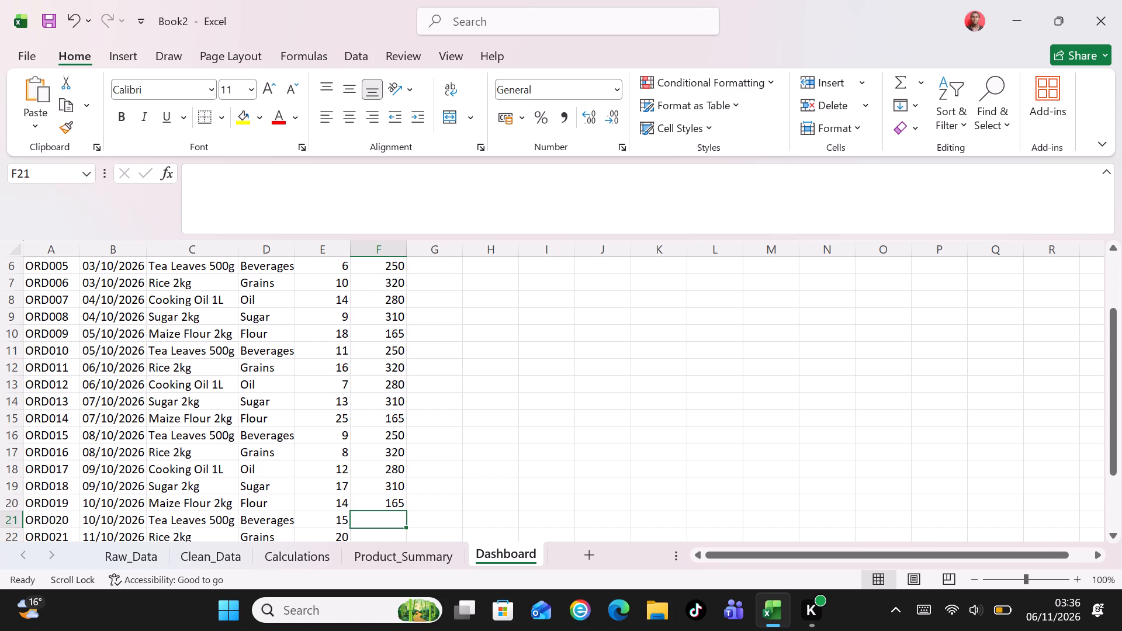
pyautogui.write('250')
pyautogui.press('Return')
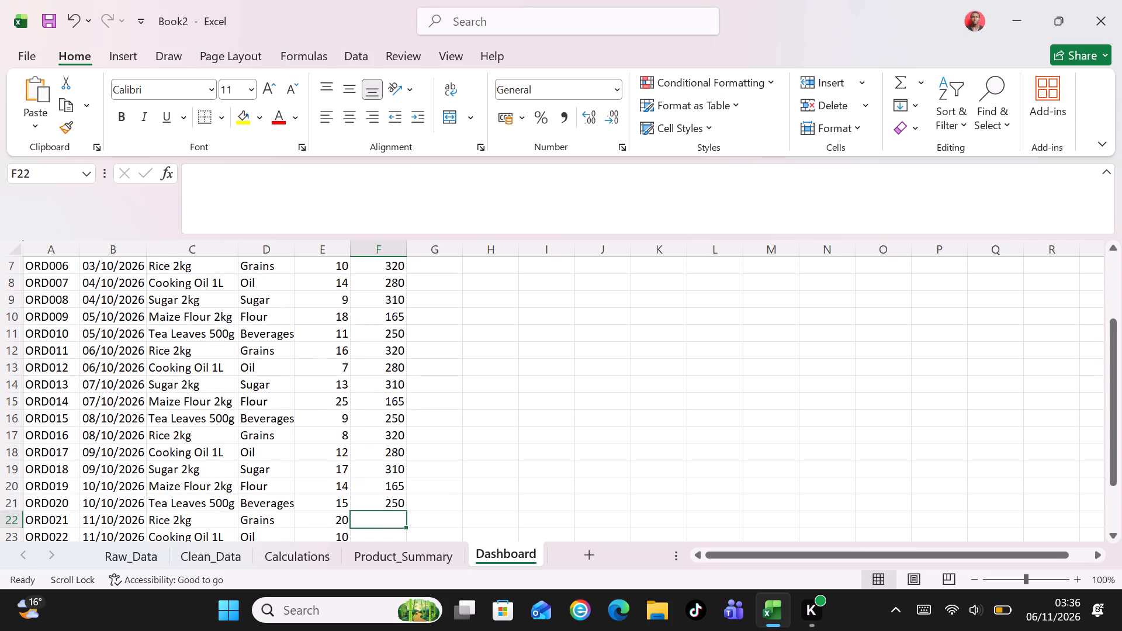
# Fill the Unit_Price column for ORD021 to ORD025 with 320, 280, 310, 165 and 250.
pyautogui.write('32')
pyautogui.press('0')
pyautogui.press('Return')
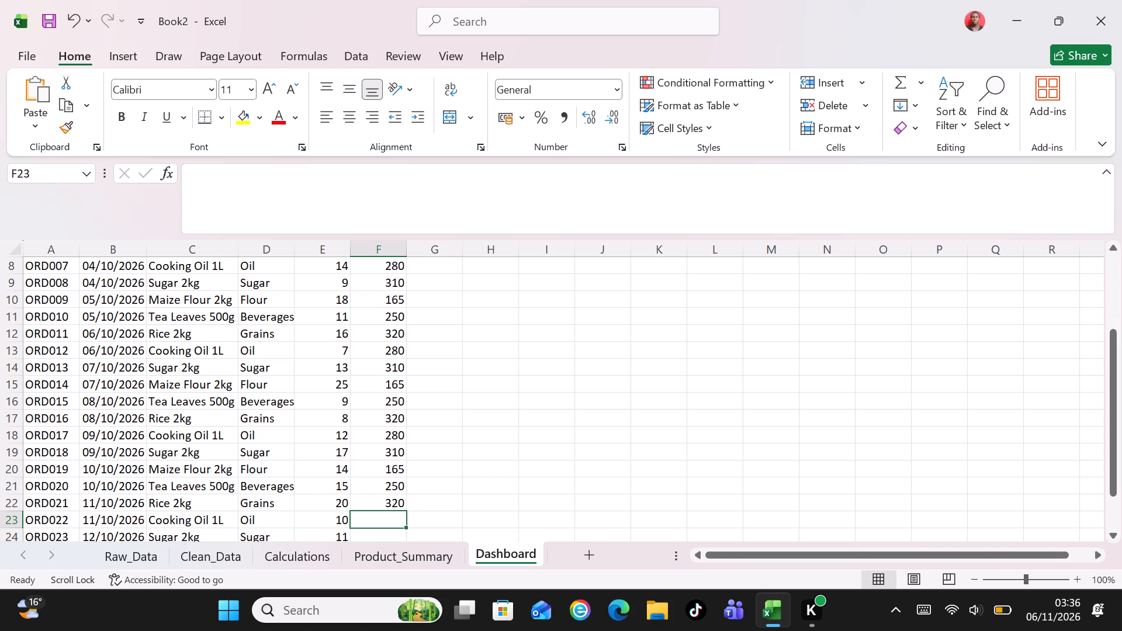
pyautogui.write('280')
pyautogui.press('Return')
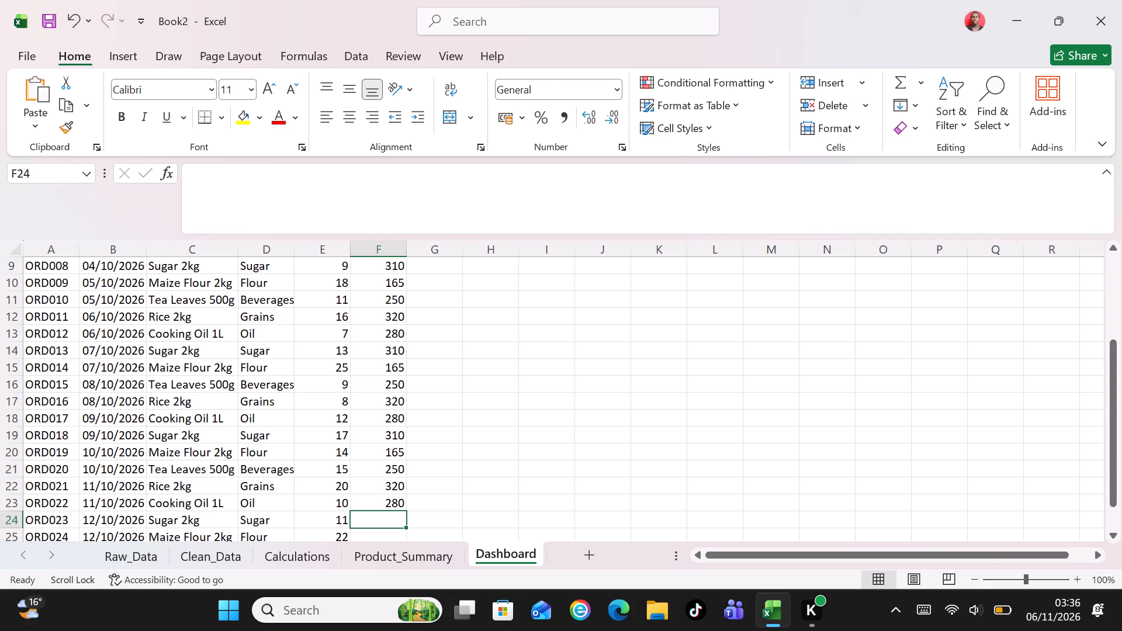
pyautogui.write('310')
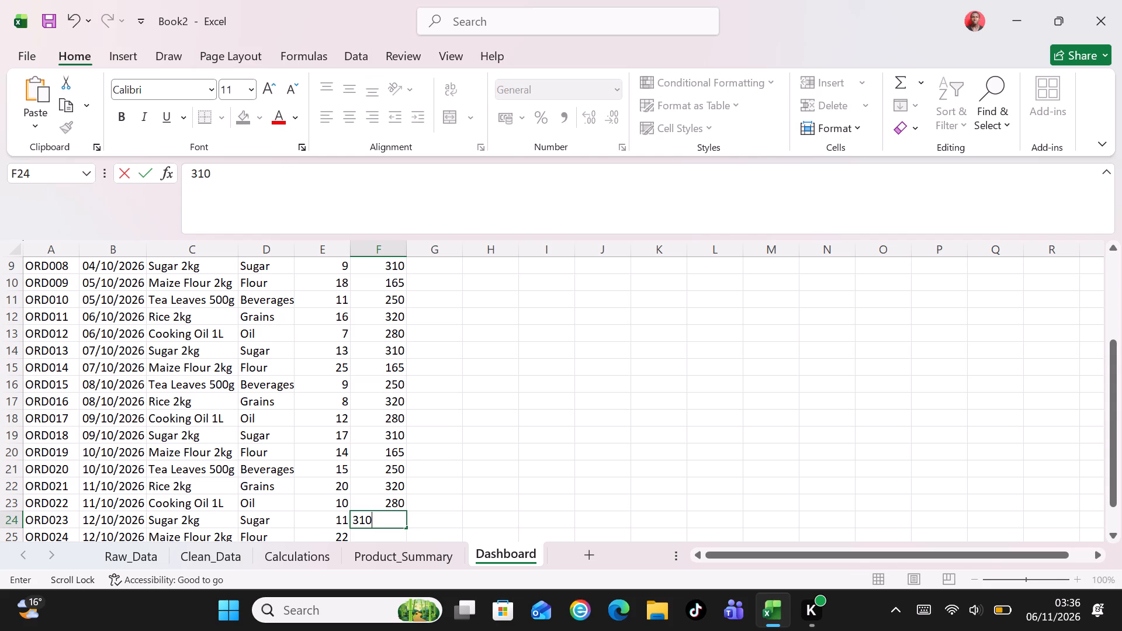
pyautogui.press('Return')
pyautogui.write('165')
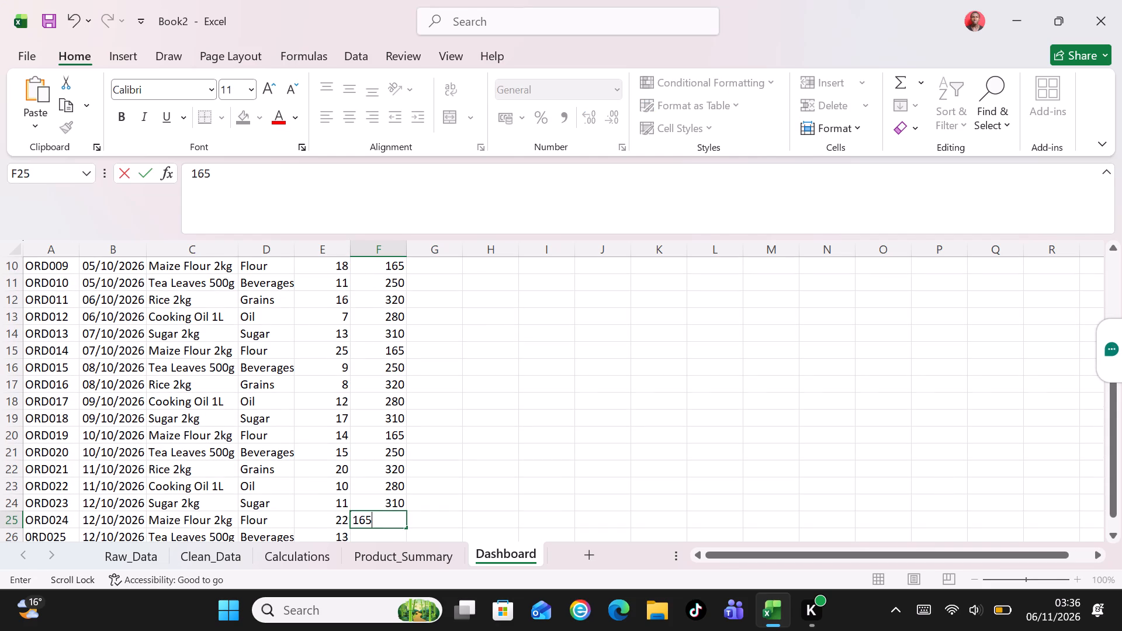
pyautogui.press('Return')
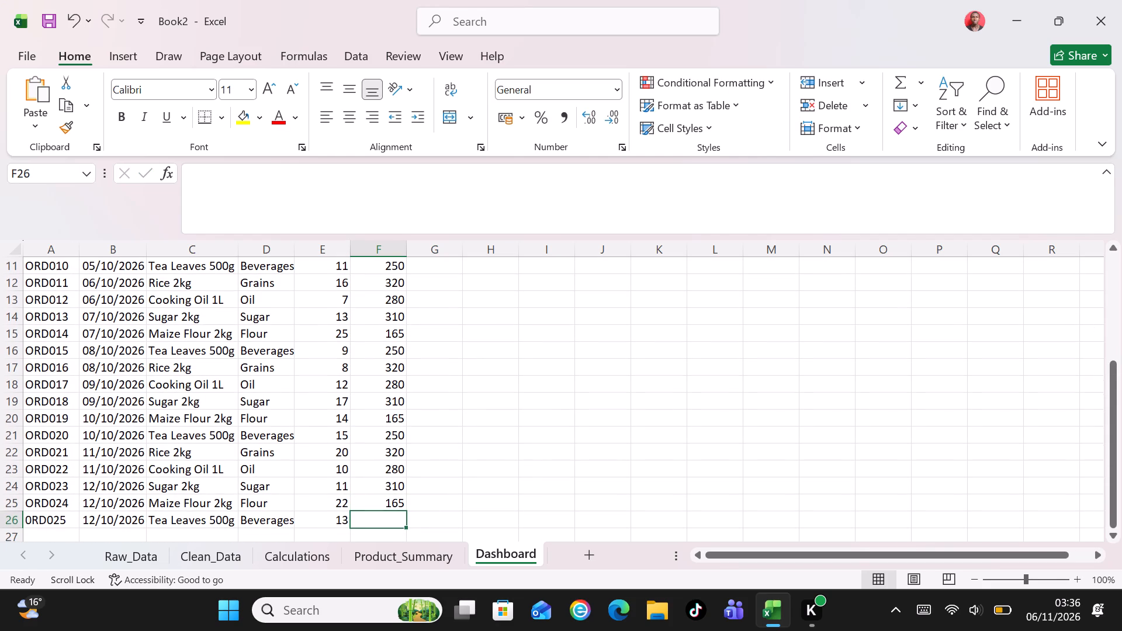
pyautogui.write('250')
pyautogui.press('Return')
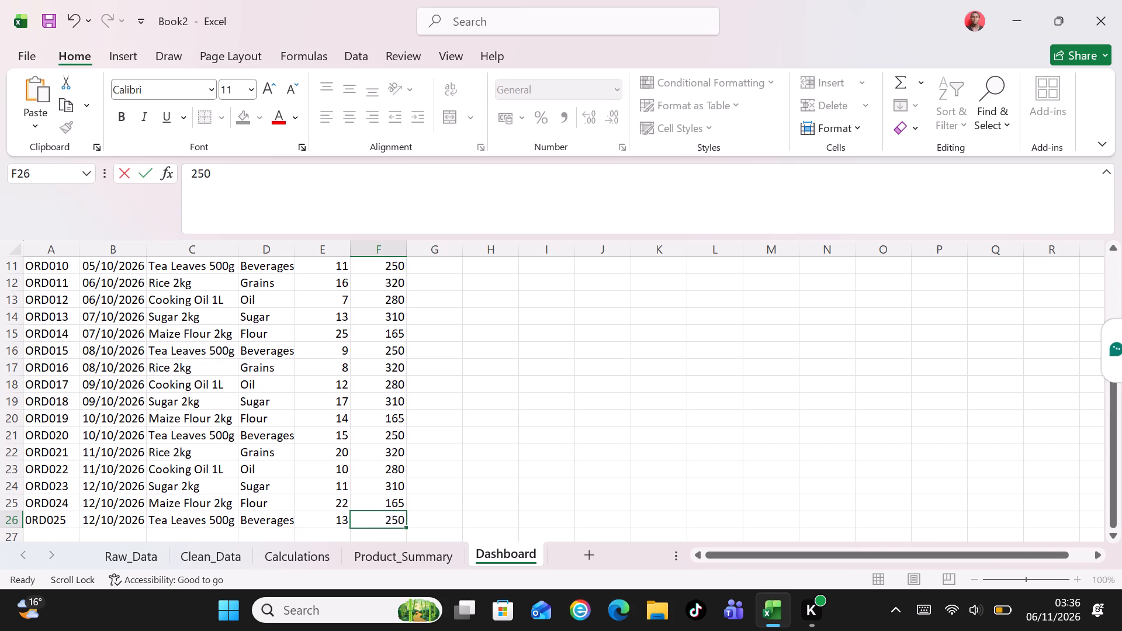
# Fill the Unit_Cost column for ORD001 to ORD005 with 265, 225, 255, 135 and 195.
pyautogui.press('pageup')
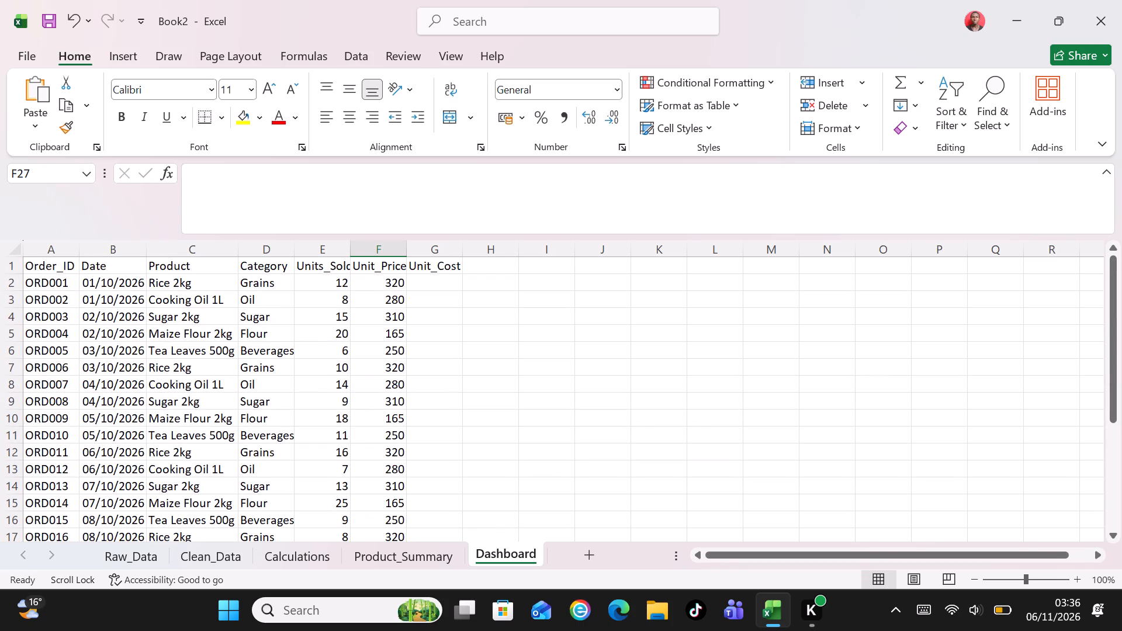
pyautogui.click(441, 279)
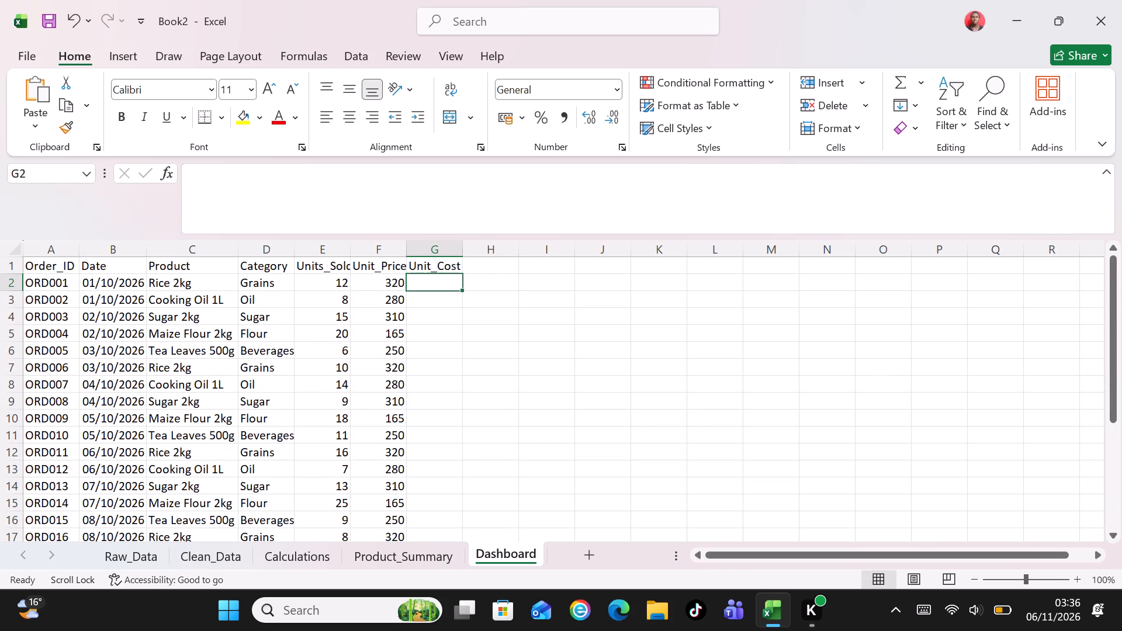
pyautogui.write('265')
pyautogui.press('Return')
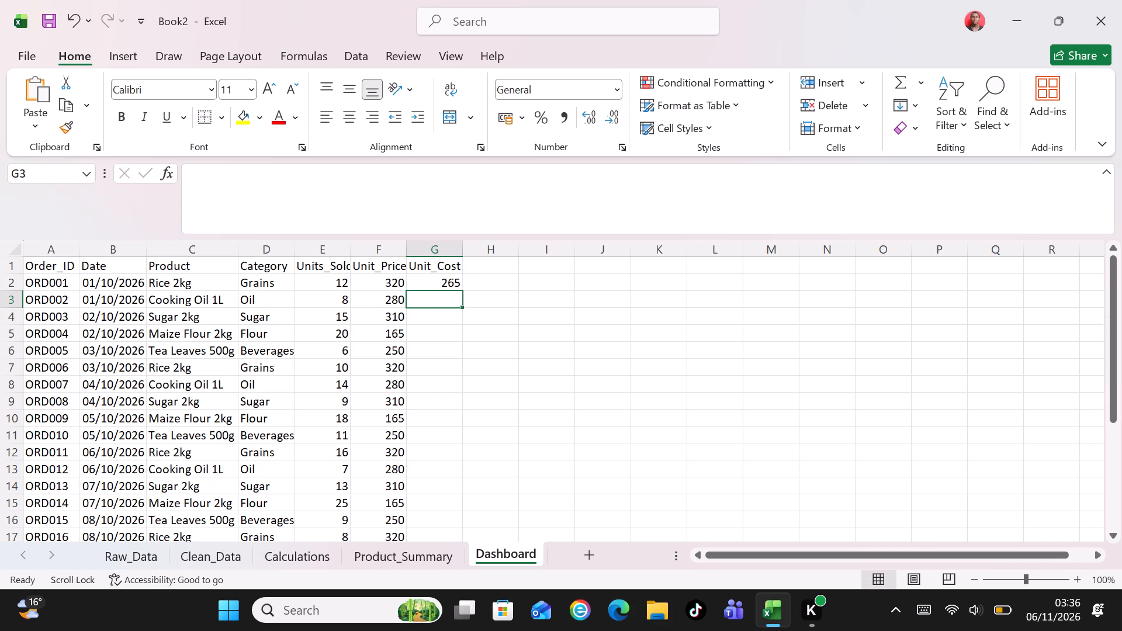
pyautogui.write('225')
pyautogui.press('Return')
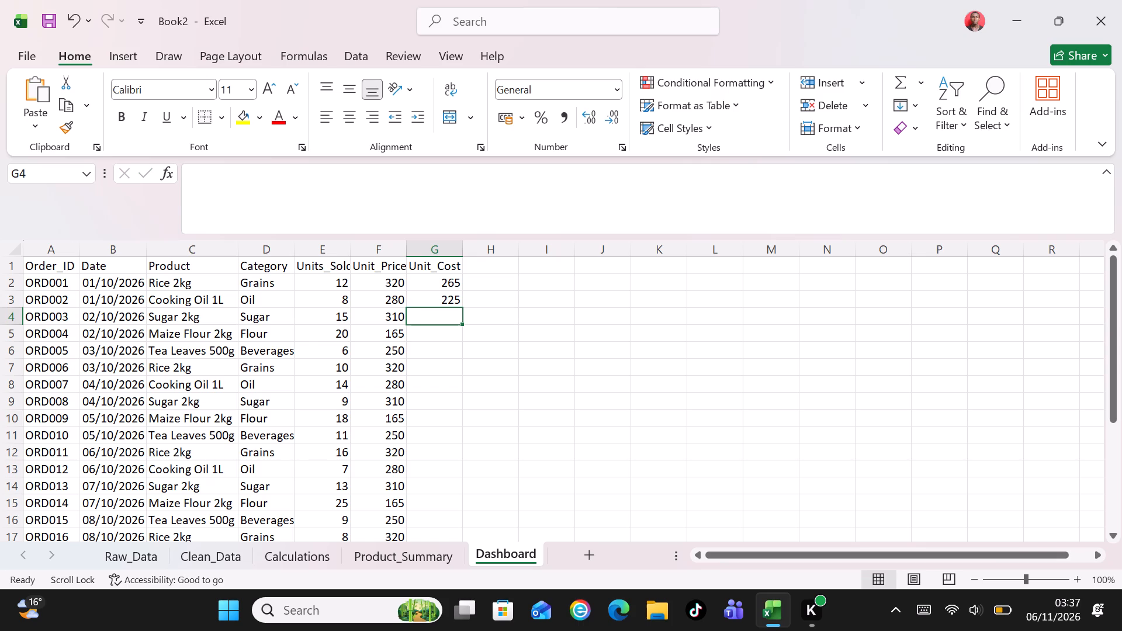
pyautogui.write('255')
pyautogui.press('Return')
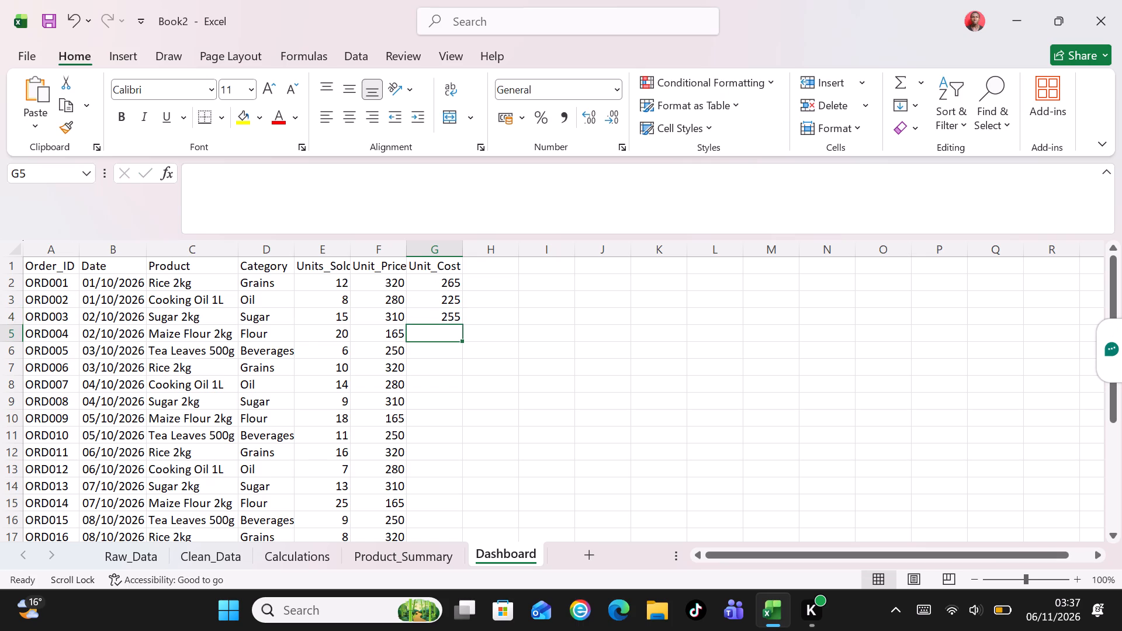
pyautogui.write('135')
pyautogui.press('Return')
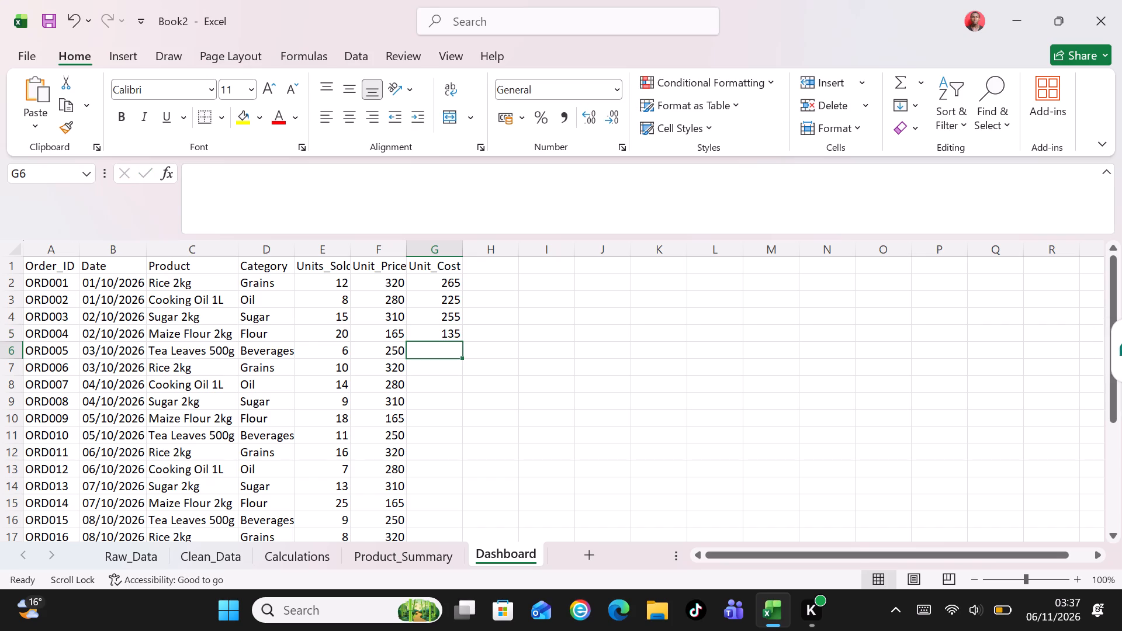
pyautogui.press('1')
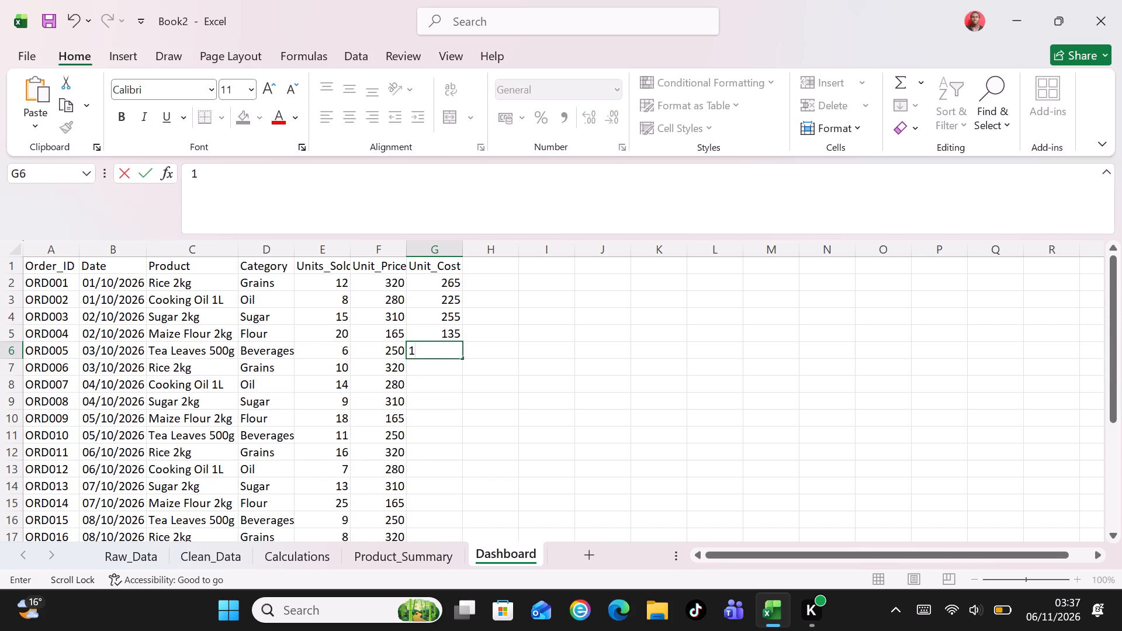
pyautogui.write('95')
pyautogui.press('Return')
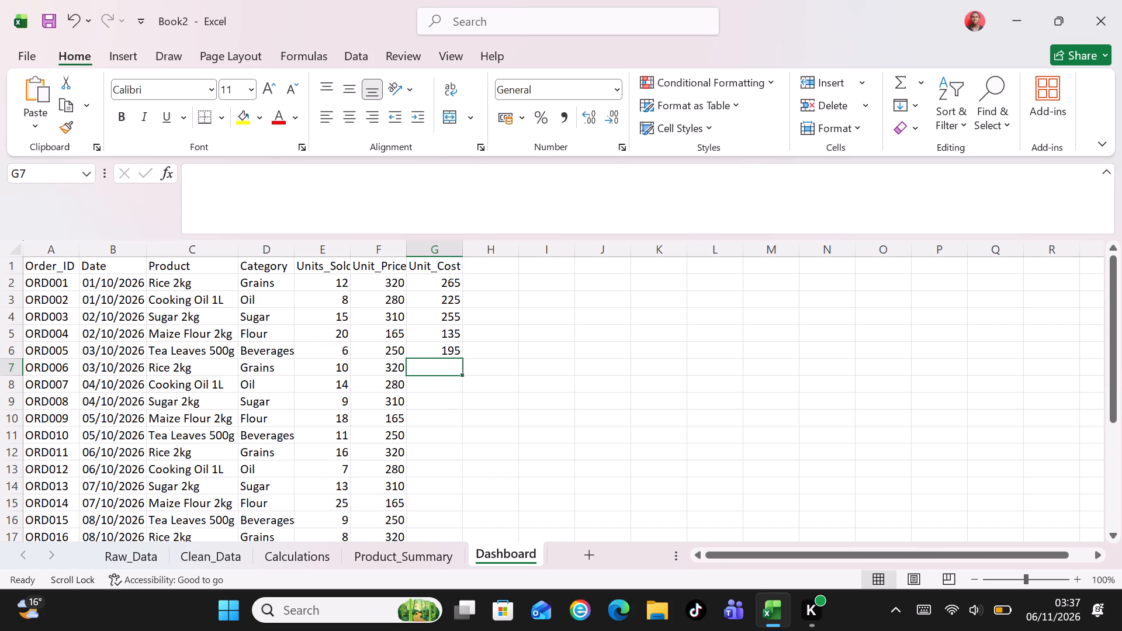
# Fill the Unit_Cost column for ORD006 to ORD010 with 265, 225, 255, 135 and 195.
pyautogui.write('265')
pyautogui.press('Return')
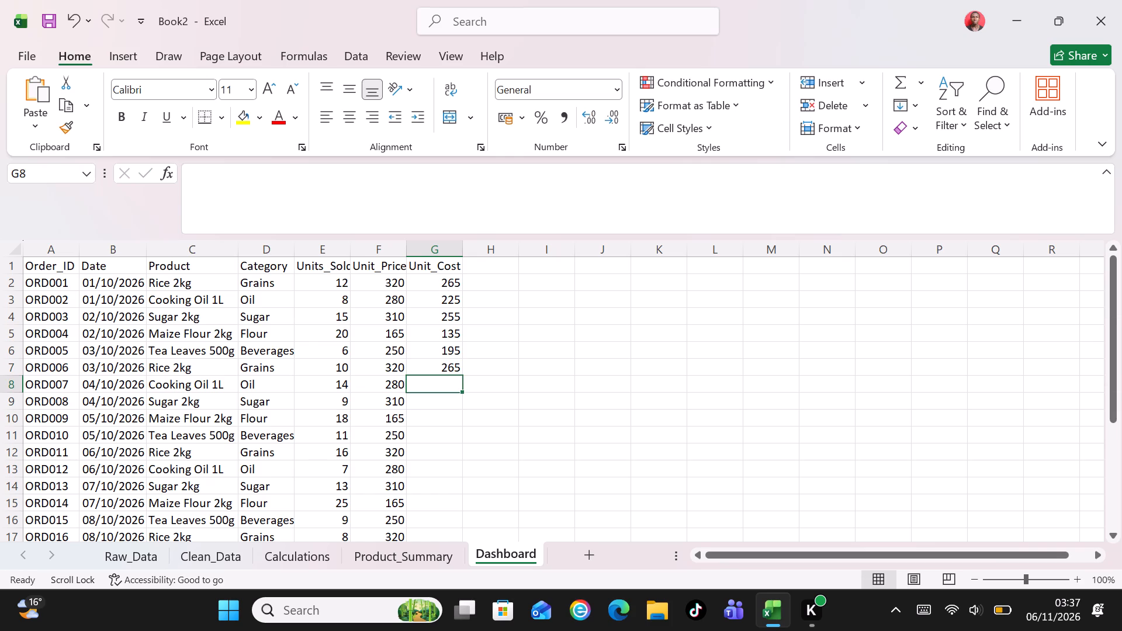
pyautogui.write('225')
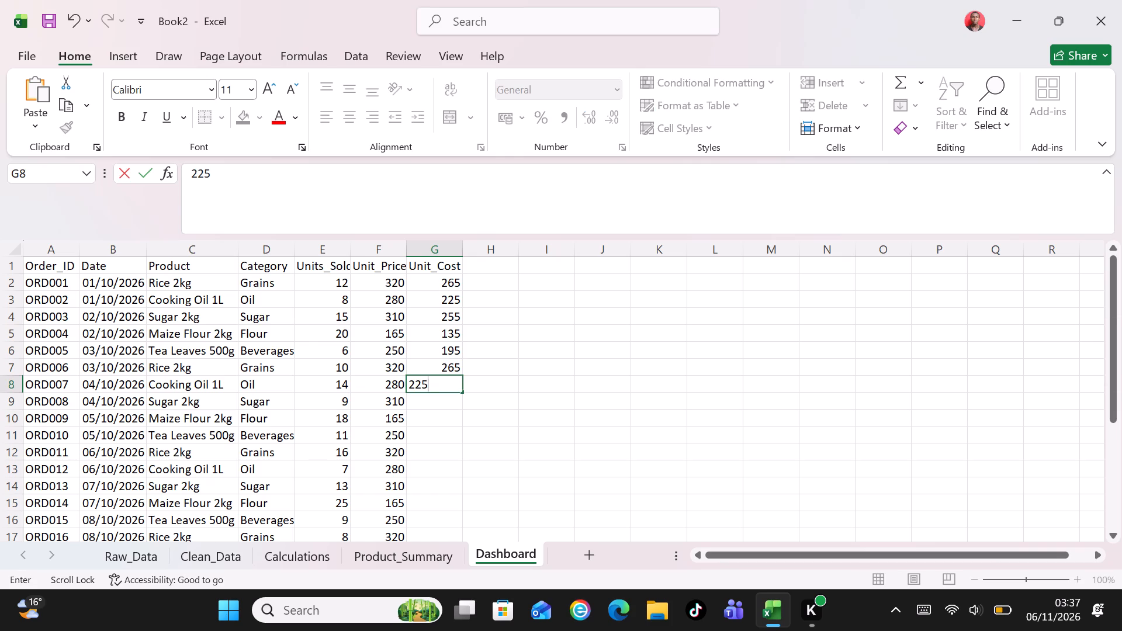
pyautogui.press('Return')
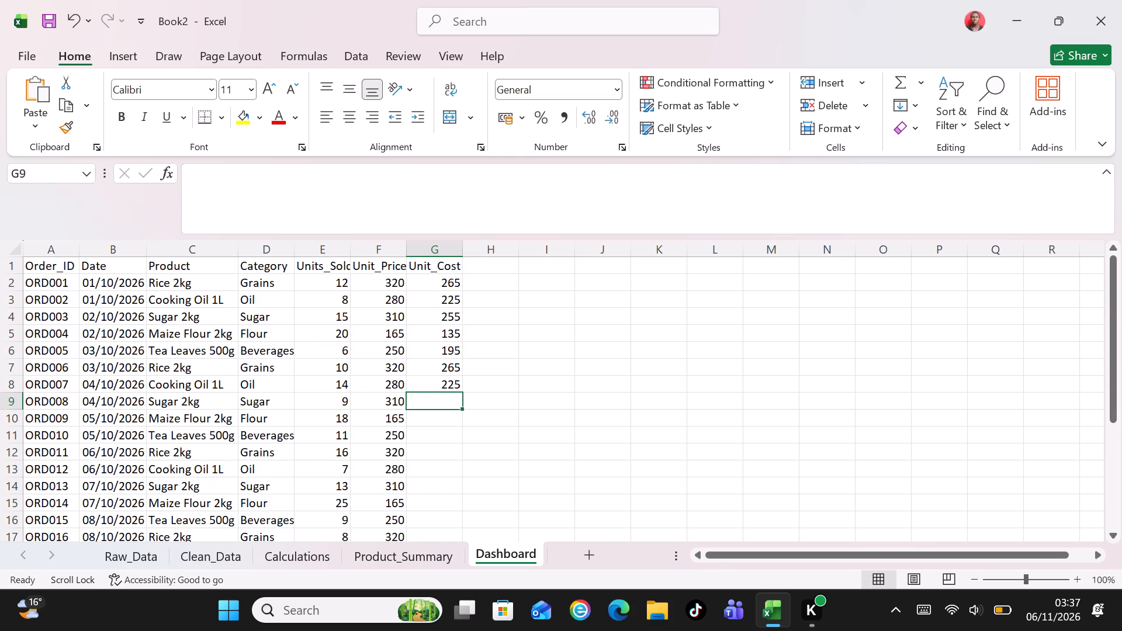
pyautogui.write('255')
pyautogui.press('Return')
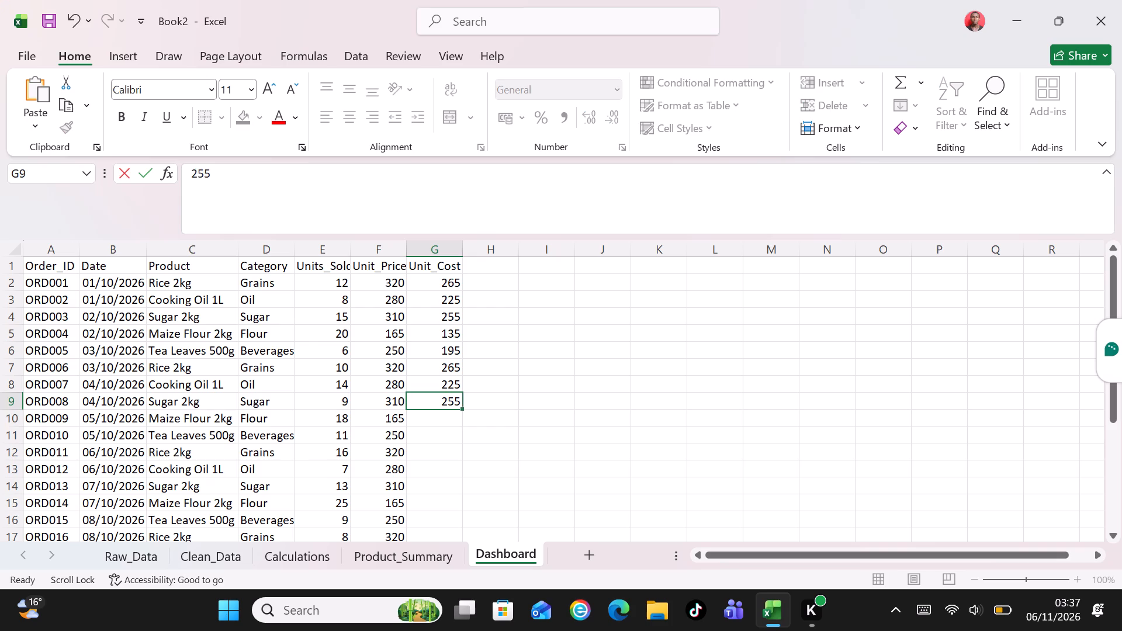
pyautogui.write('135')
pyautogui.press('Return')
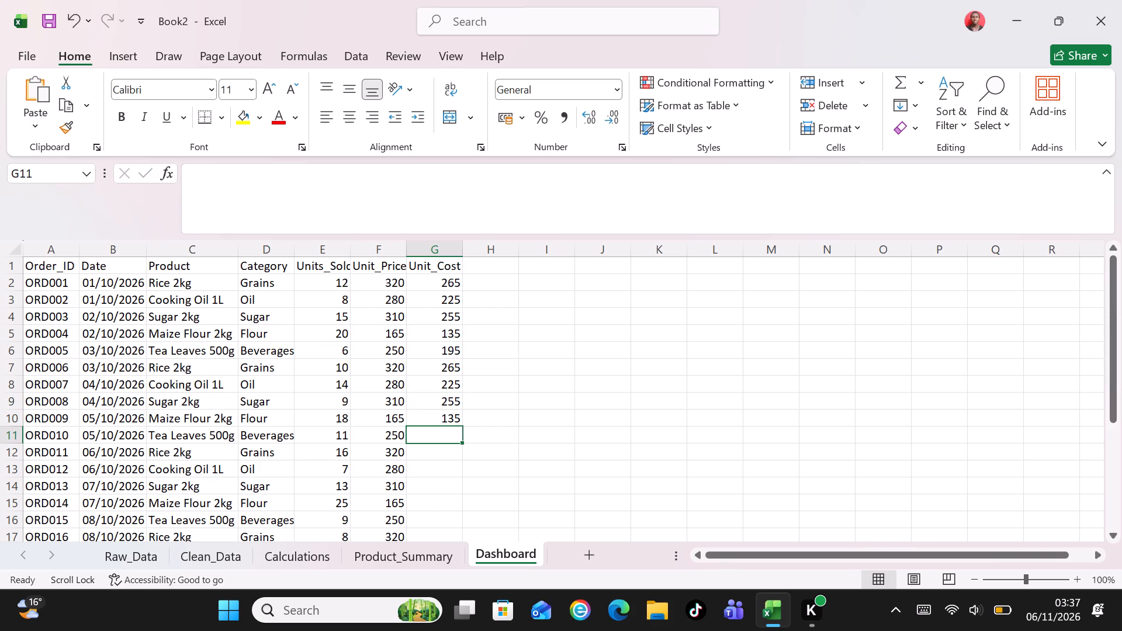
pyautogui.press('1')
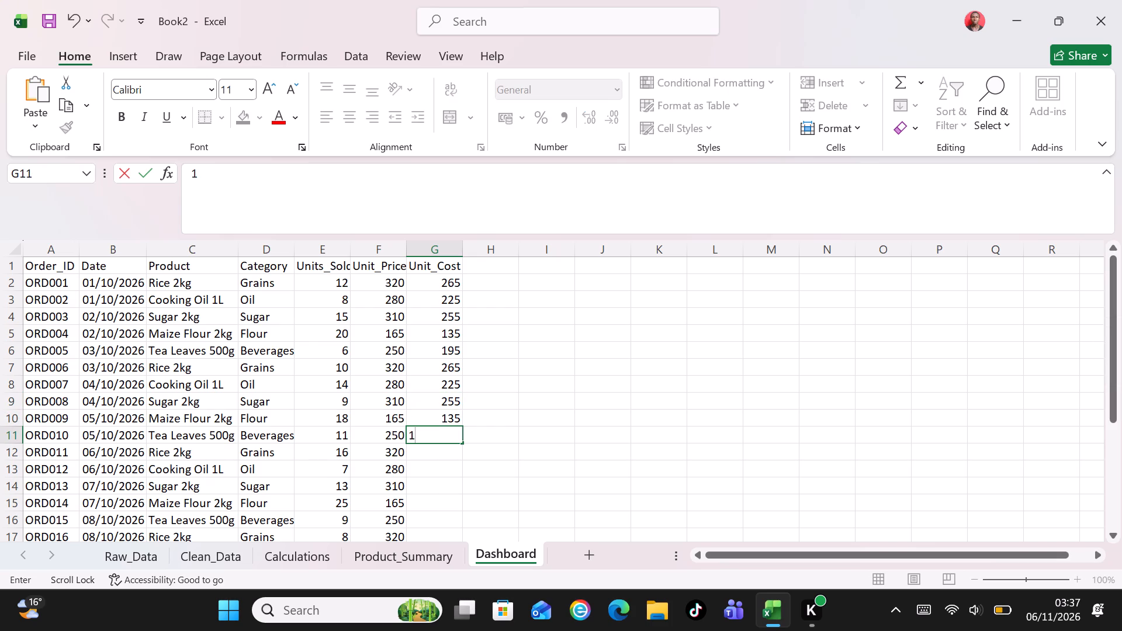
pyautogui.write('95')
pyautogui.press('Return')
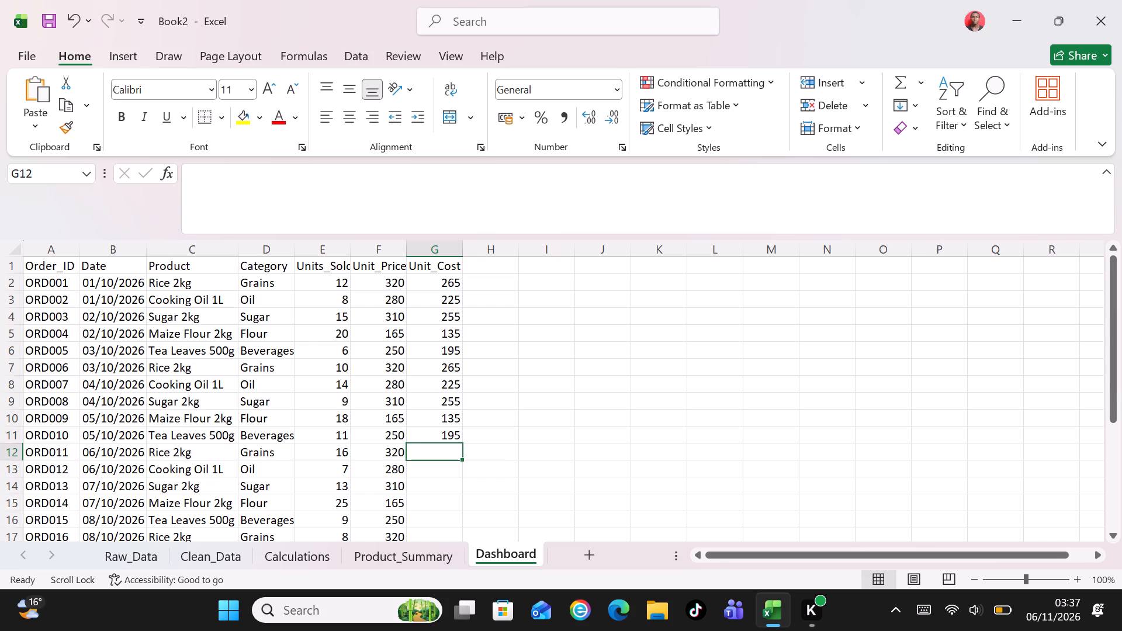
# Fill the Unit_Cost column for ORD011 to ORD015 with 265, 225, 255, 135 and 195.
pyautogui.press('2')
pyautogui.write('65')
pyautogui.press('Return')
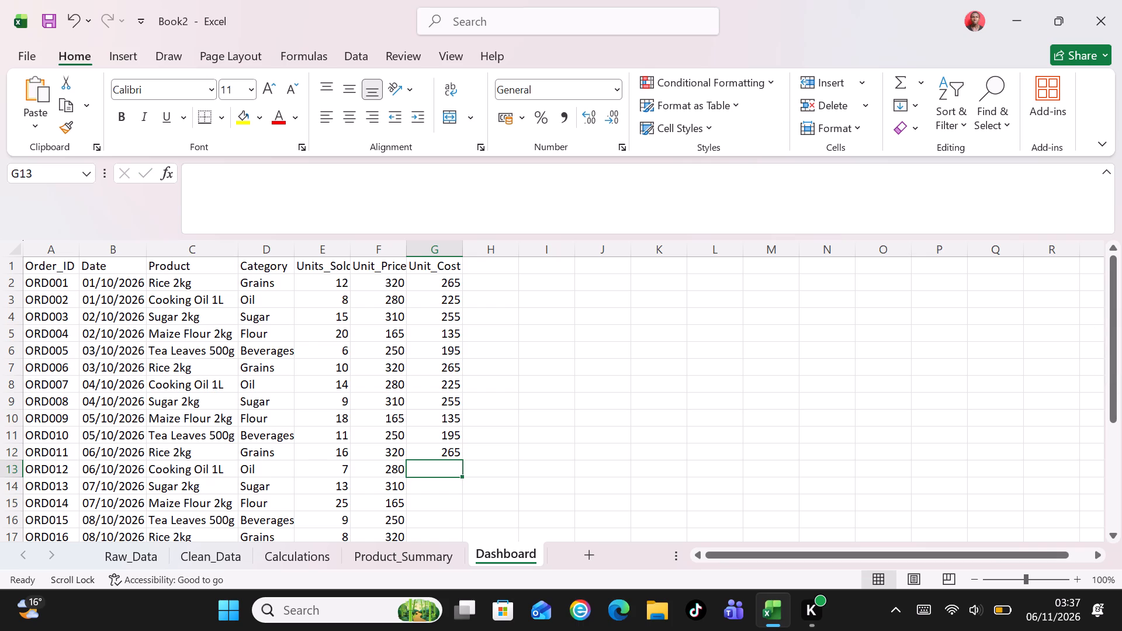
pyautogui.write('225')
pyautogui.press('Return')
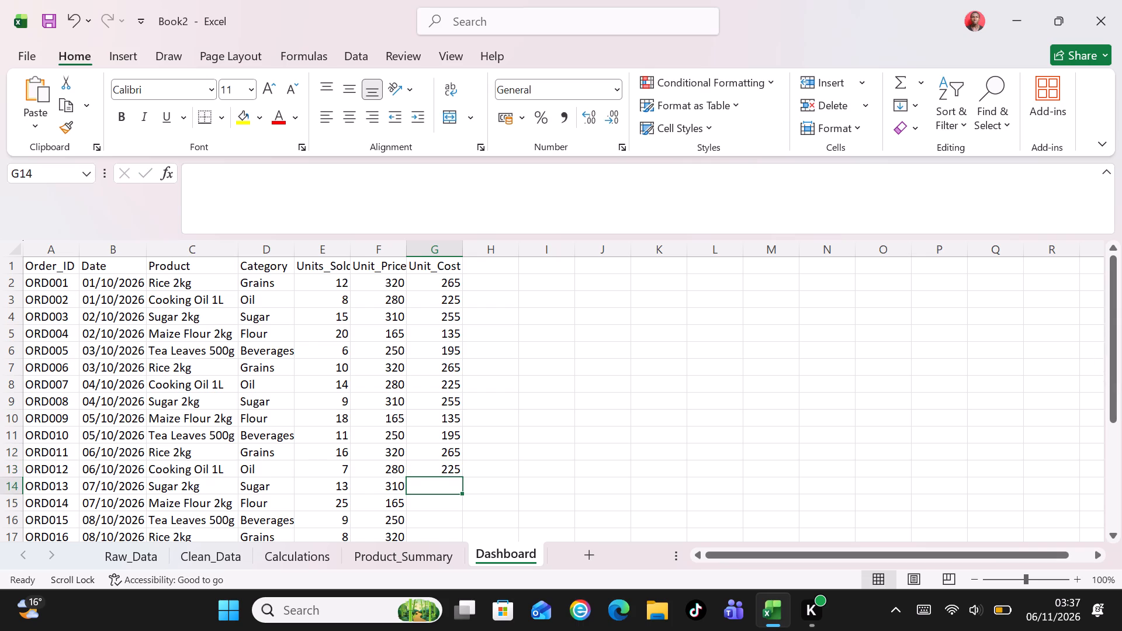
pyautogui.press('2')
pyautogui.write('55')
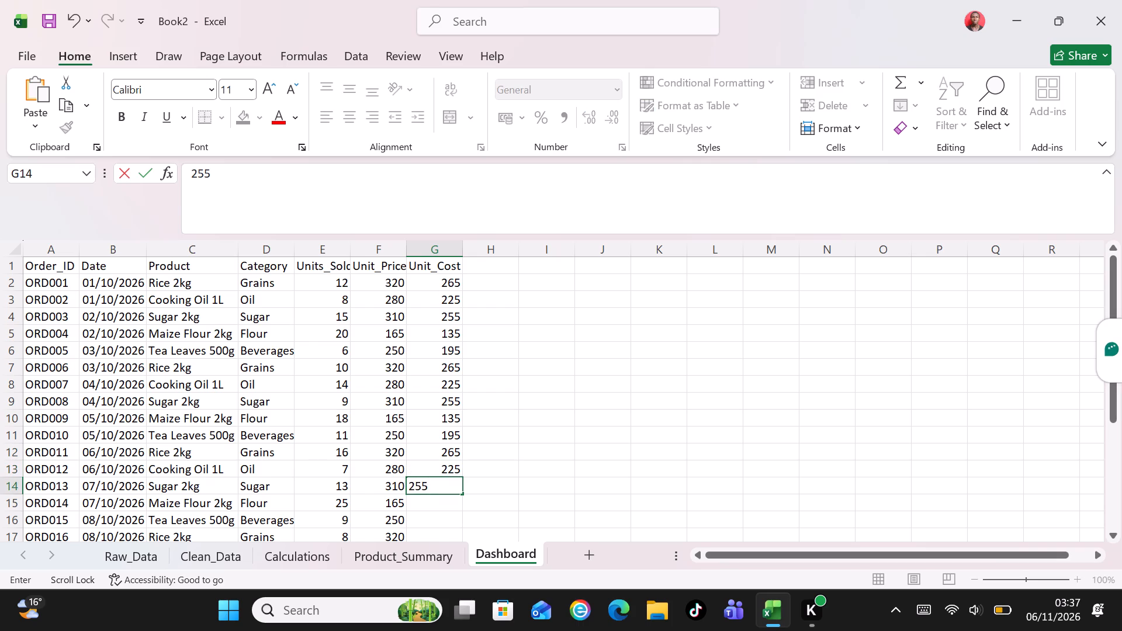
pyautogui.press('Return')
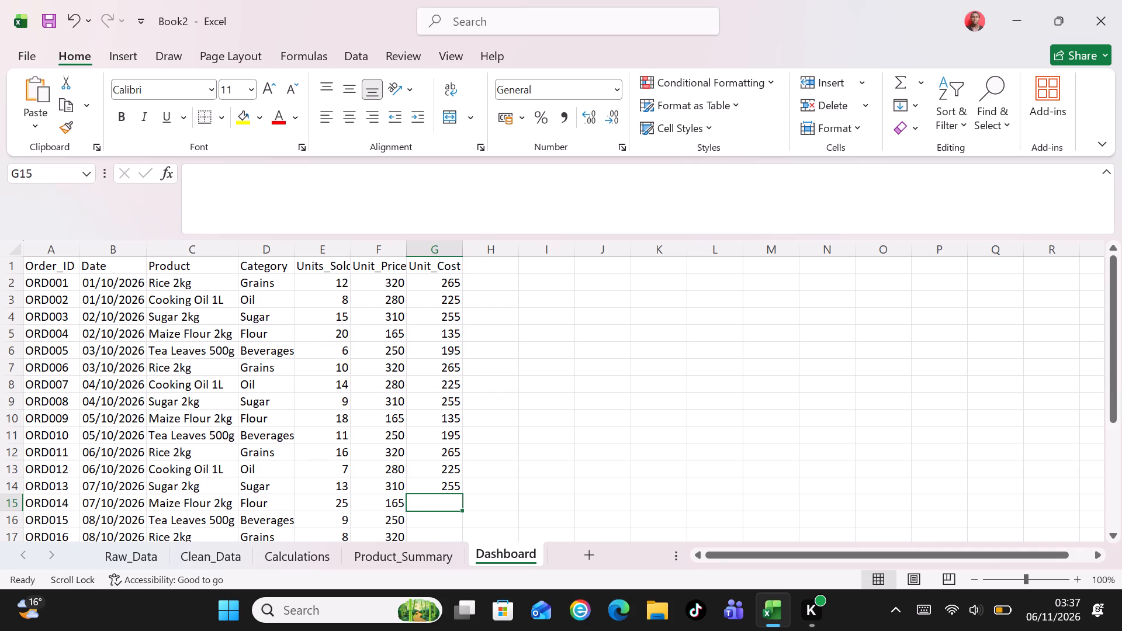
pyautogui.write('135')
pyautogui.press('Return')
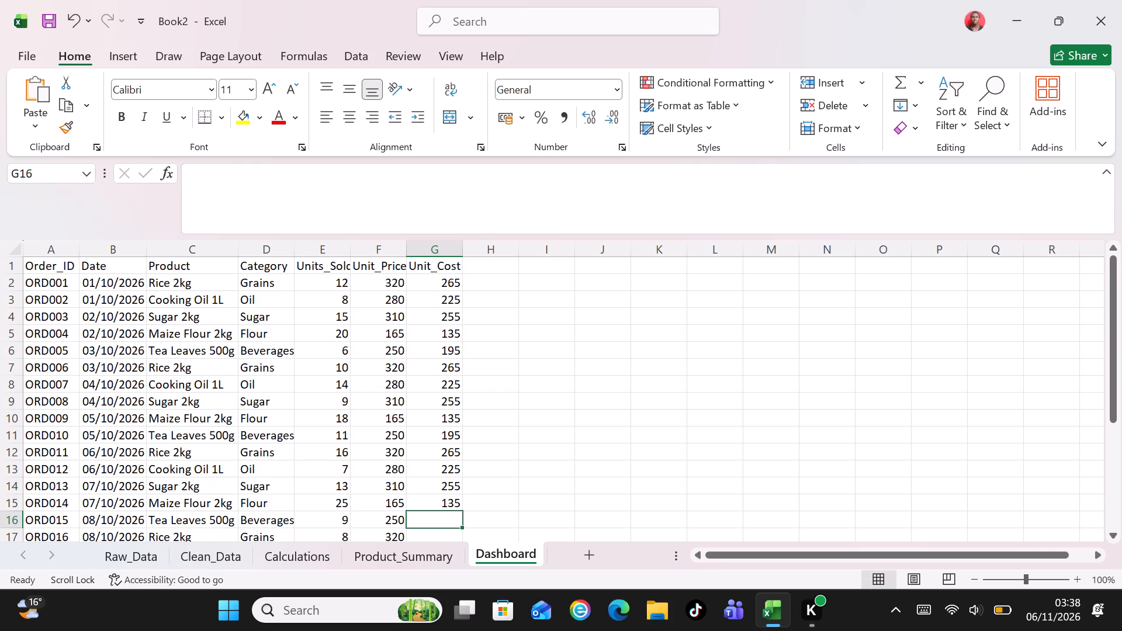
pyautogui.press('1')
pyautogui.write('95')
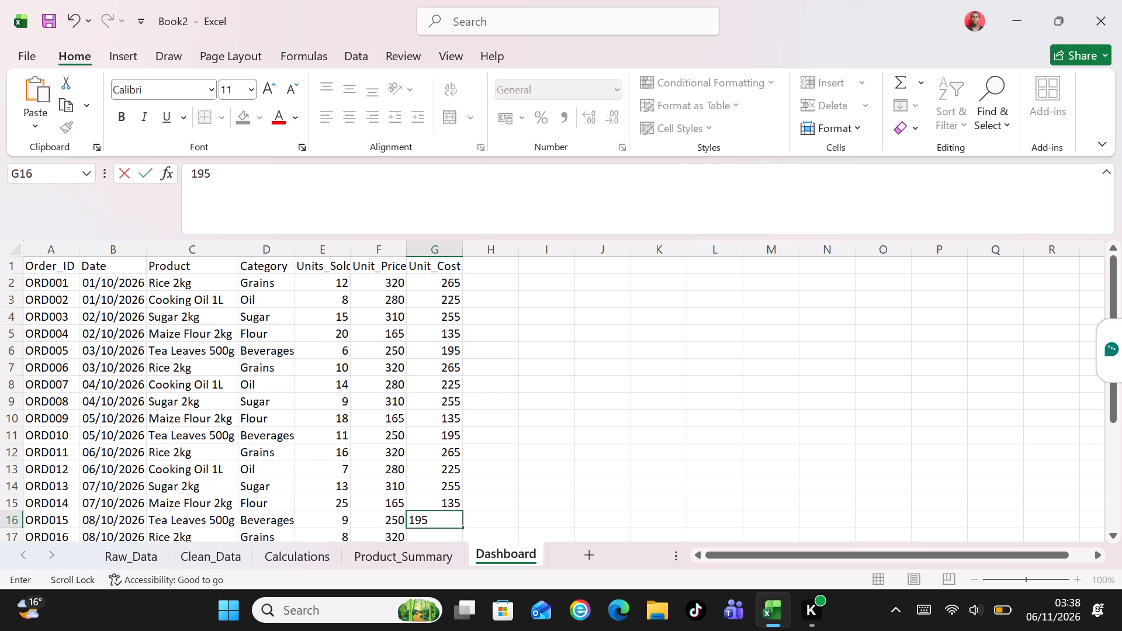
pyautogui.press('Return')
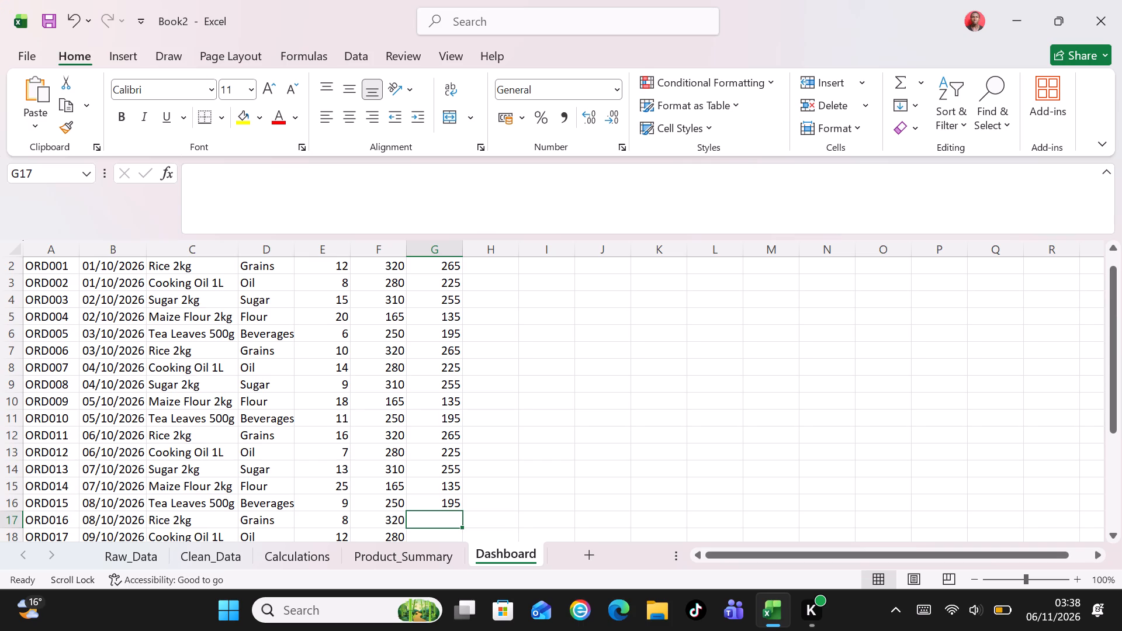
# Fill the Unit_Cost column for ORD016 to ORD020 with 265, 225, 255, 135 and 195.
pyautogui.write('265')
pyautogui.press('Return')
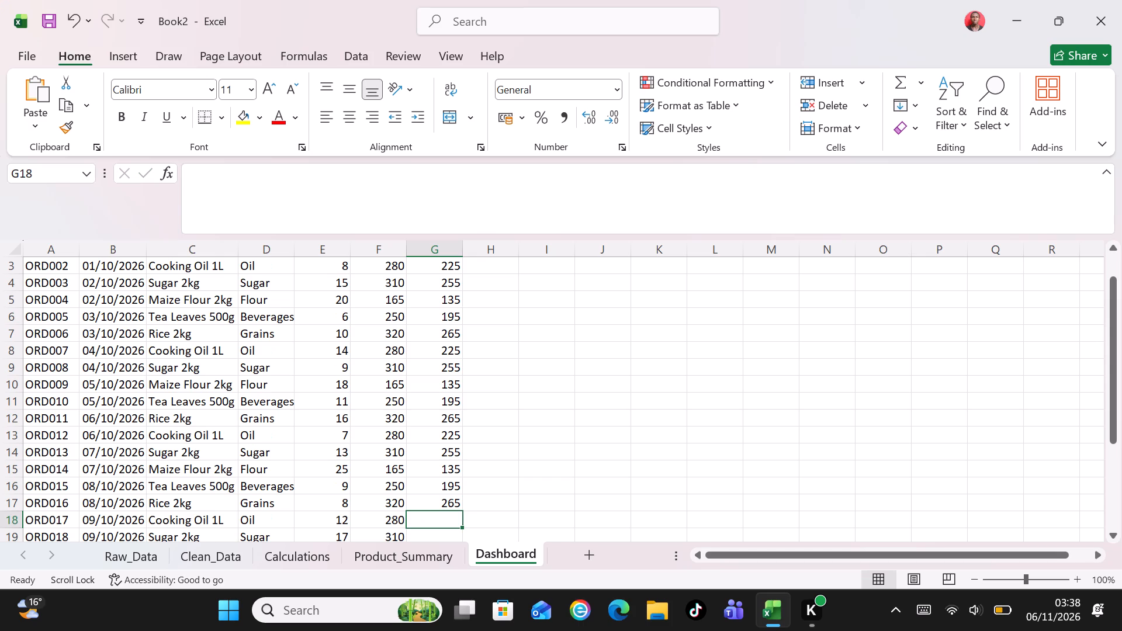
pyautogui.write('225')
pyautogui.press('Return')
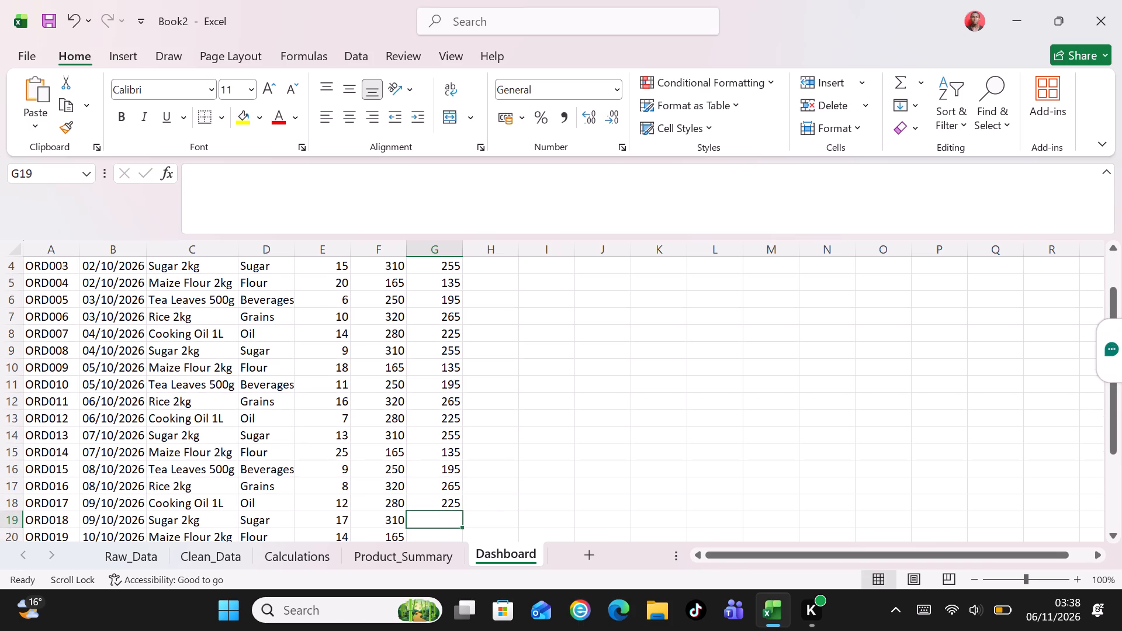
pyautogui.write('255')
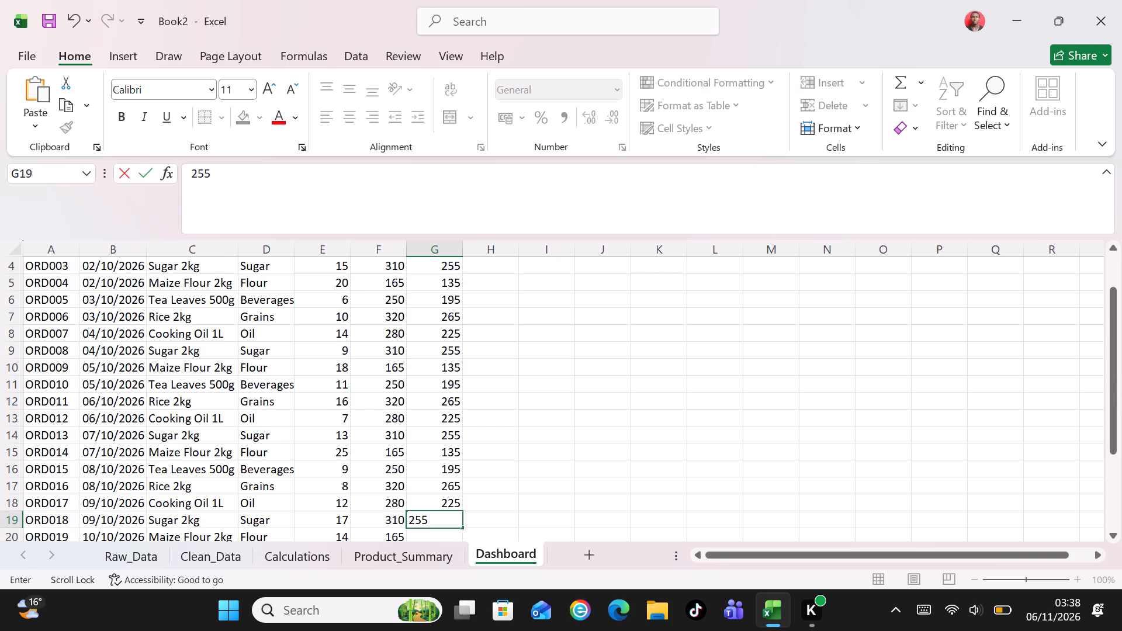
pyautogui.press('Return')
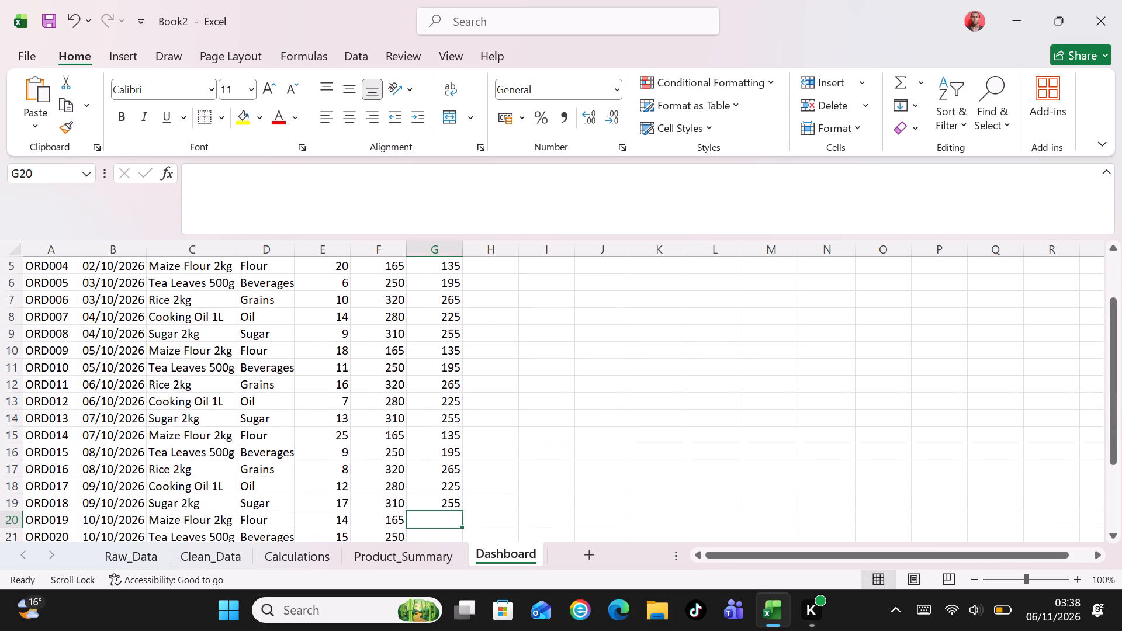
pyautogui.press('1')
pyautogui.write('35')
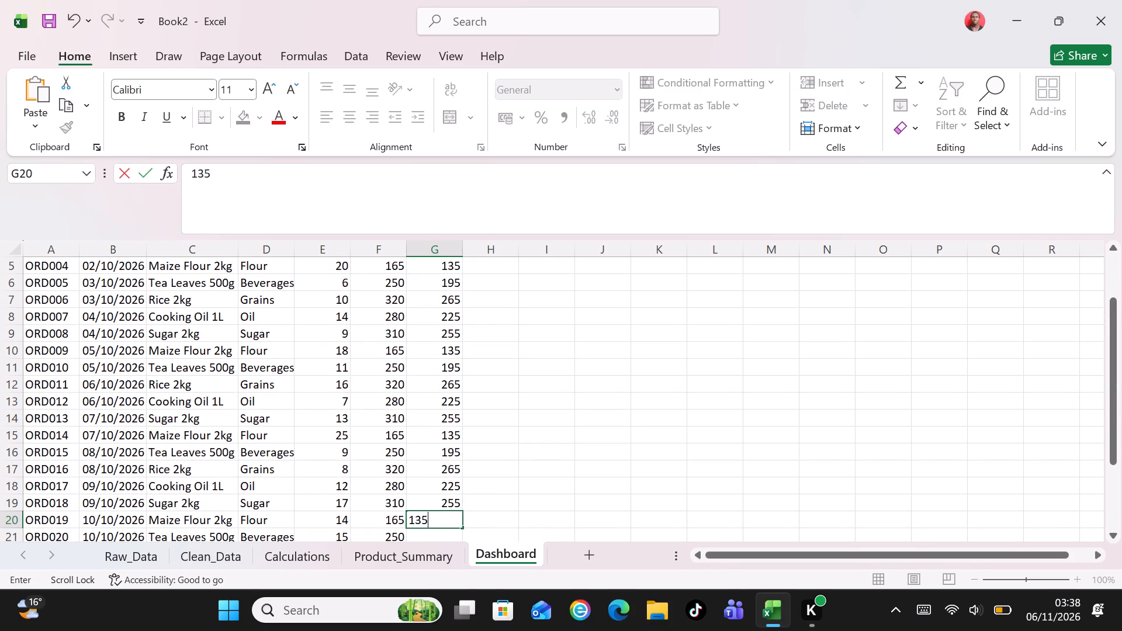
pyautogui.press('Return')
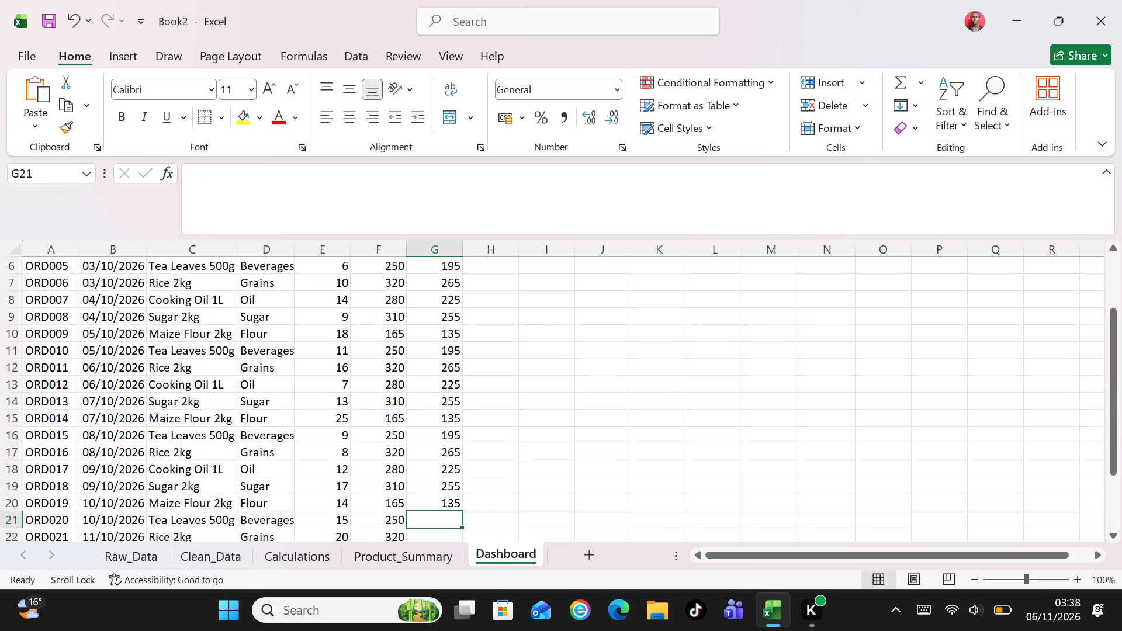
pyautogui.write('195')
pyautogui.press('Return')
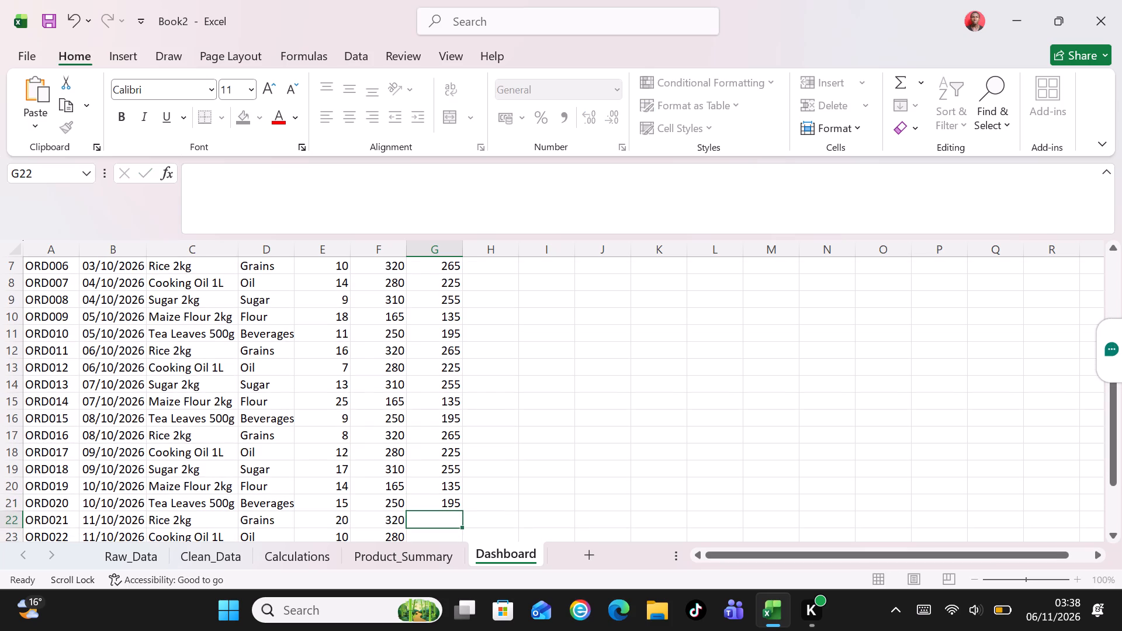
# Fill the Unit_Cost column for ORD021 to ORD025 with 265, 225, 255, 135 and 250.
pyautogui.write('265')
pyautogui.press('Return')
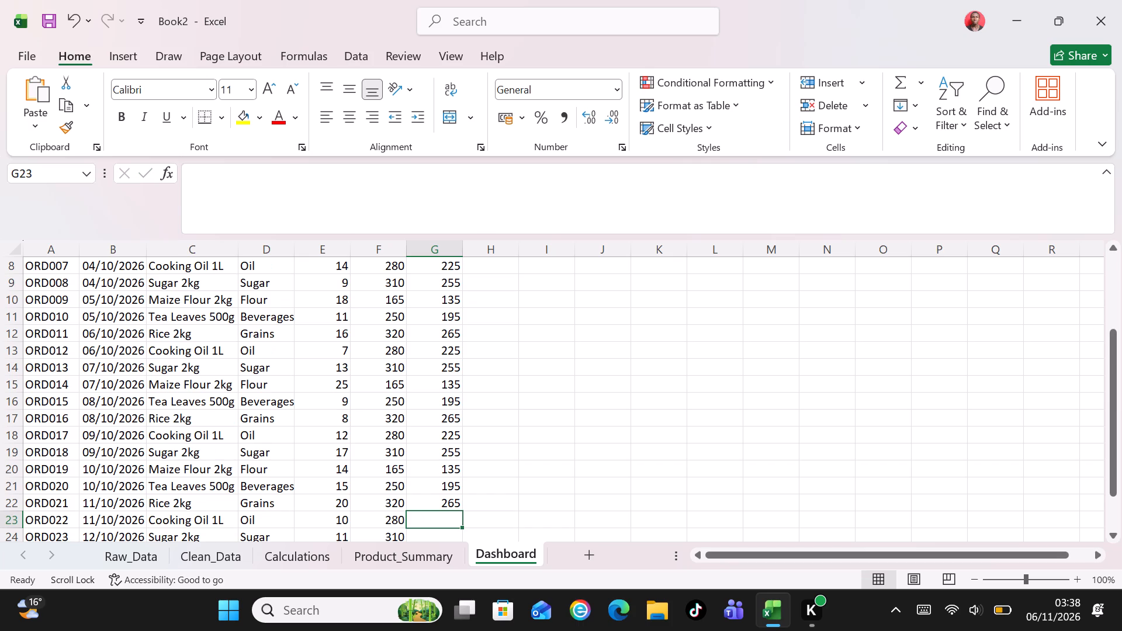
pyautogui.write('225')
pyautogui.press('Return')
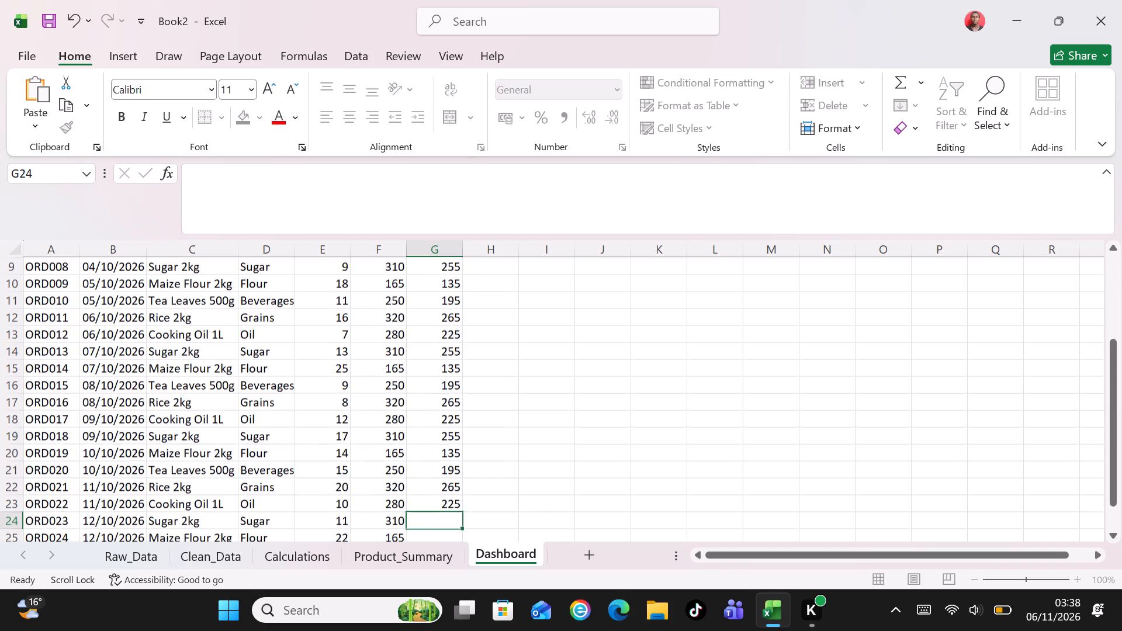
pyautogui.write('255')
pyautogui.press('Return')
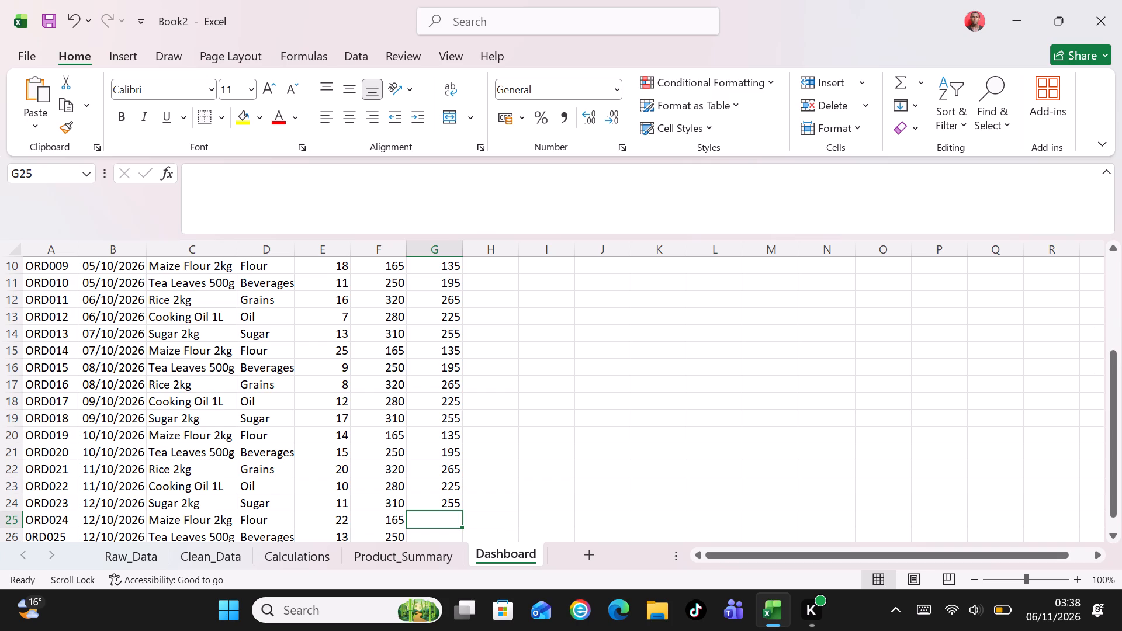
pyautogui.write('135')
pyautogui.press('Return')
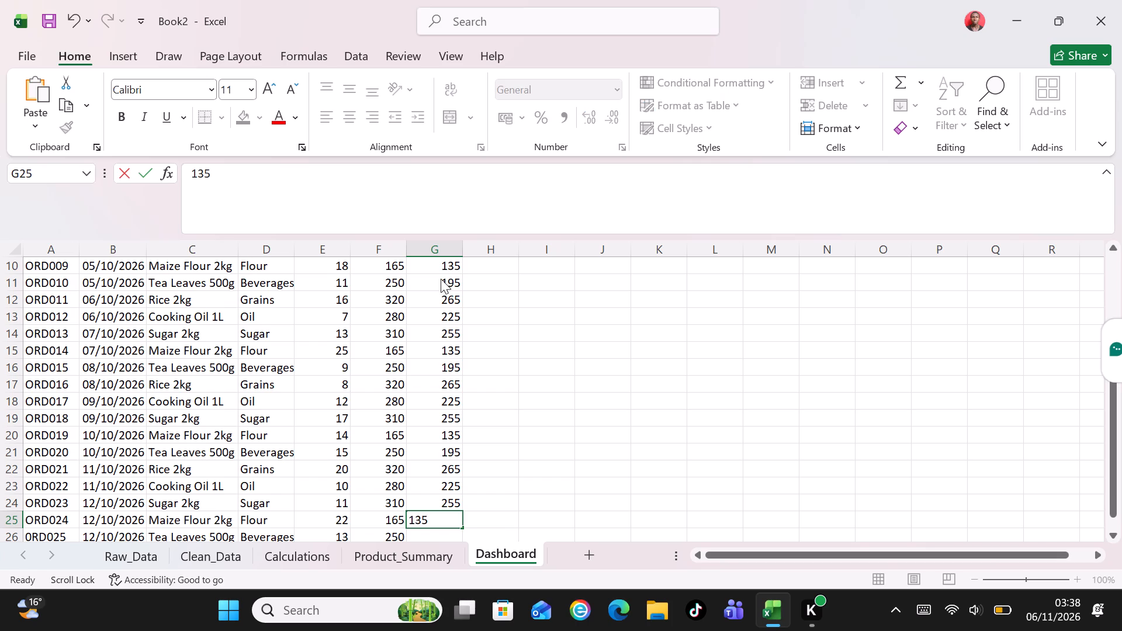
pyautogui.write('25')
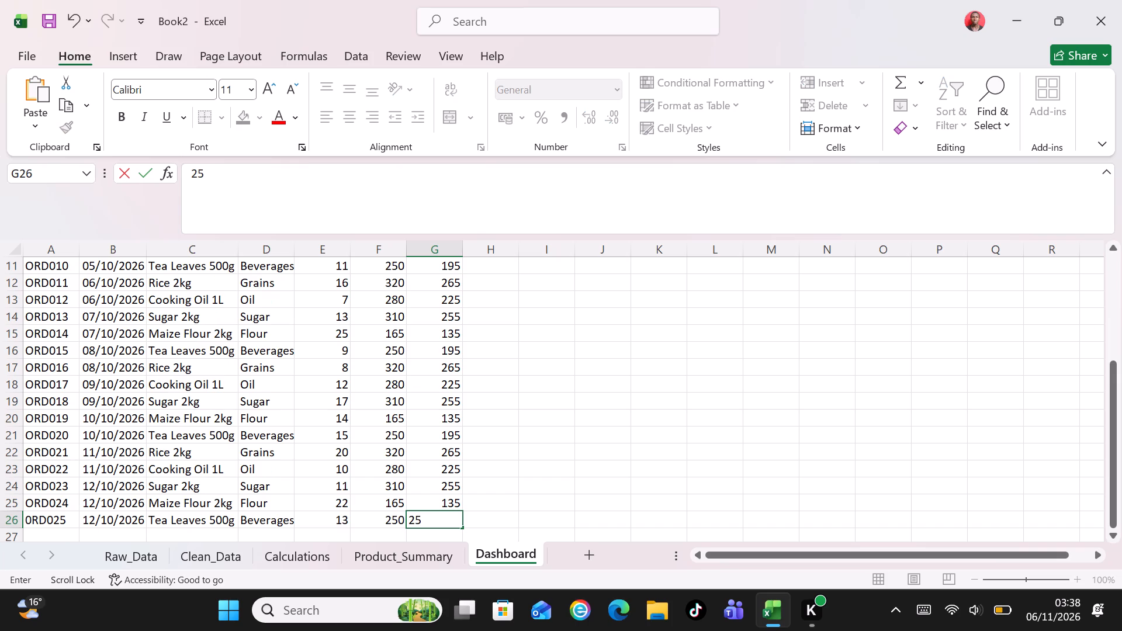
pyautogui.press('0')
pyautogui.press('Return')
# Format the header row A1:G1 as bold text in the standard light blue font colour.
pyautogui.press('pageup')
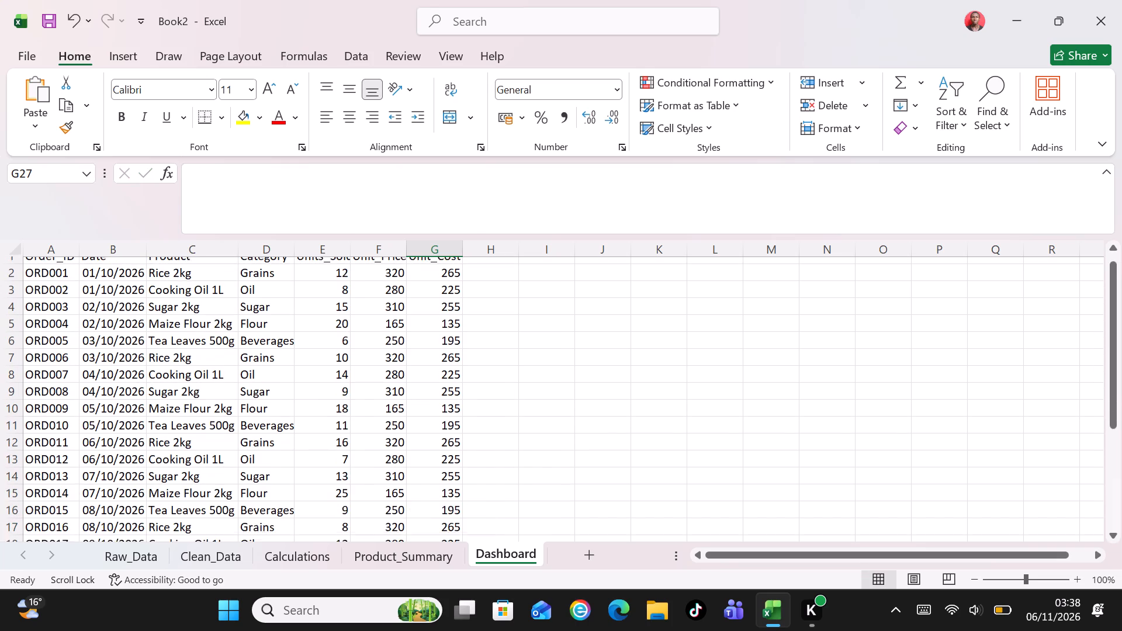
pyautogui.press('pageup')
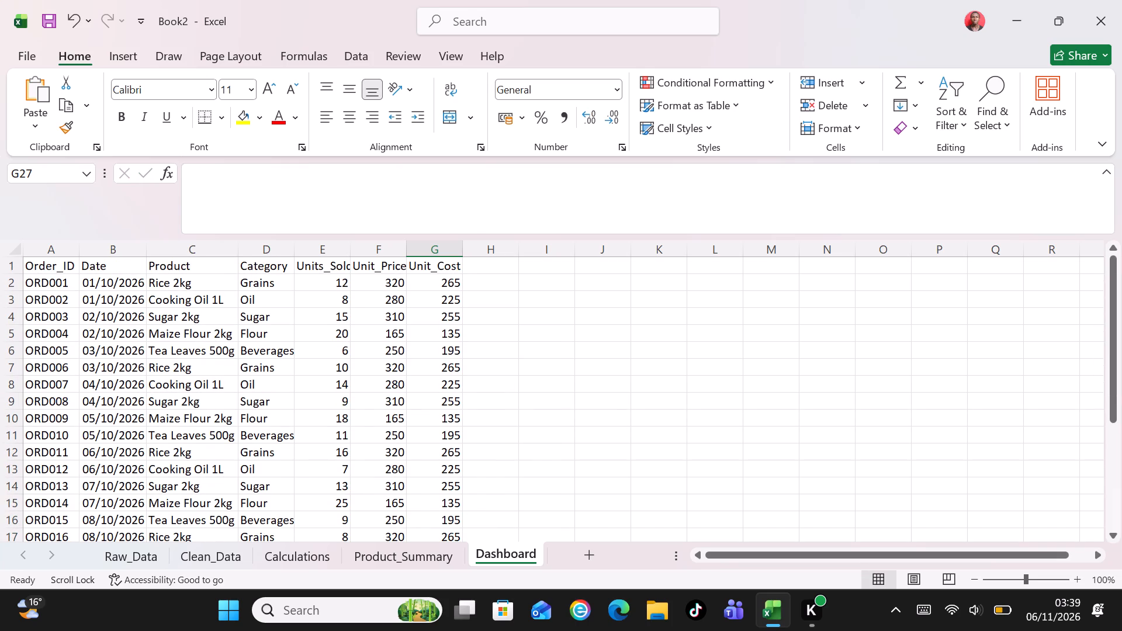
pyautogui.click(49, 270)
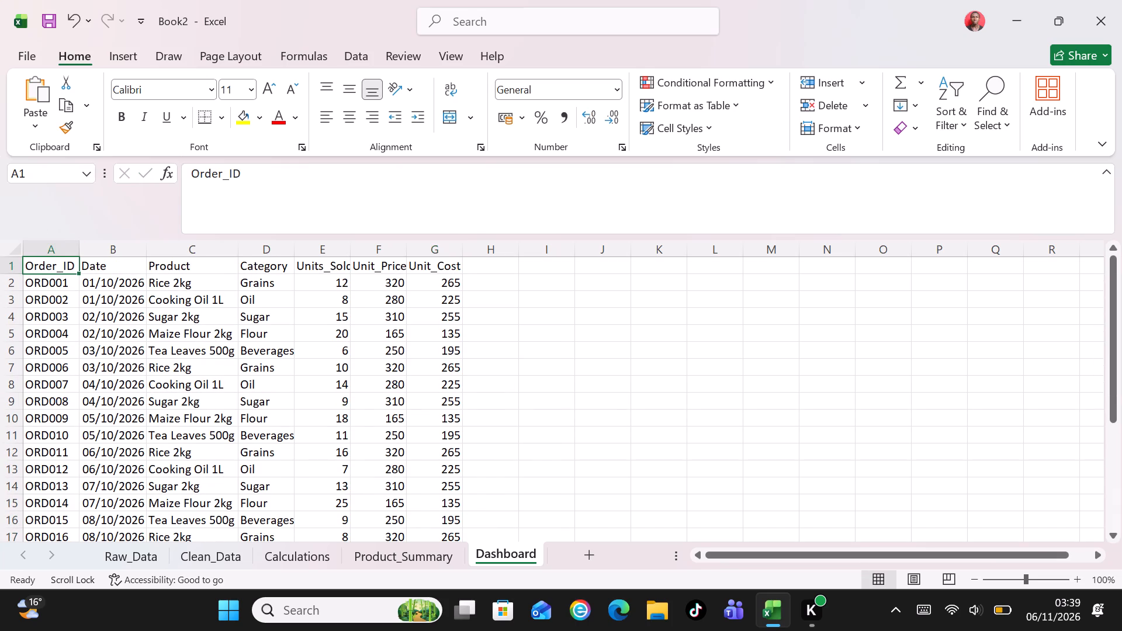
pyautogui.click(37, 175)
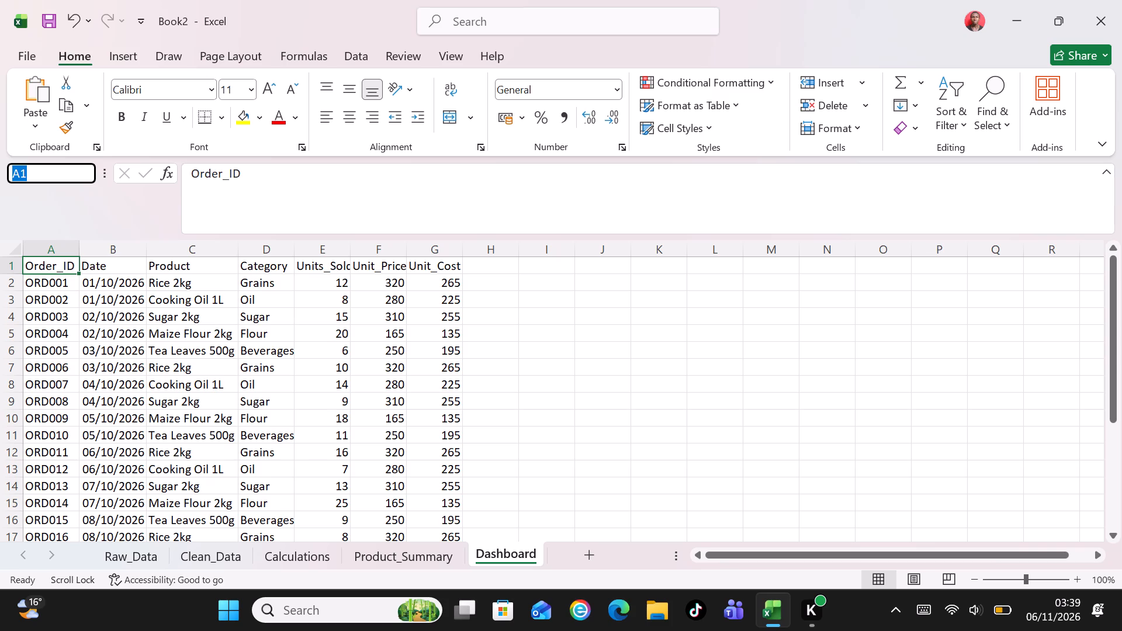
pyautogui.press('BackSpace')
pyautogui.hotkey('shift', 'a')
pyautogui.press('1')
pyautogui.hotkey('shift', ':')
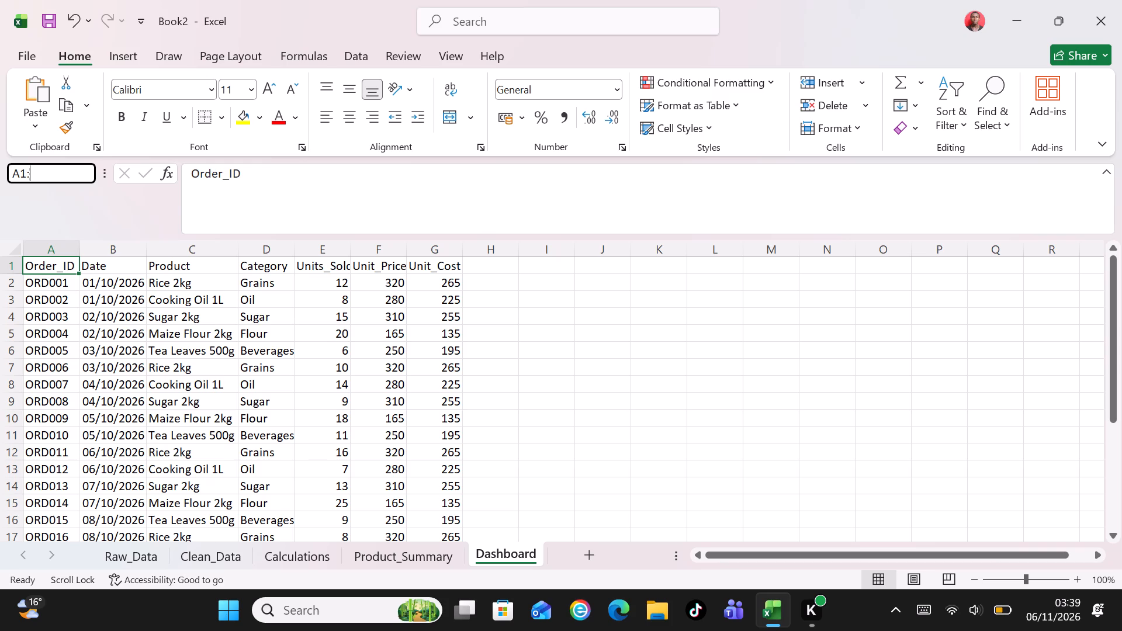
pyautogui.hotkey('shift', 'g')
pyautogui.press('1')
pyautogui.press('Return')
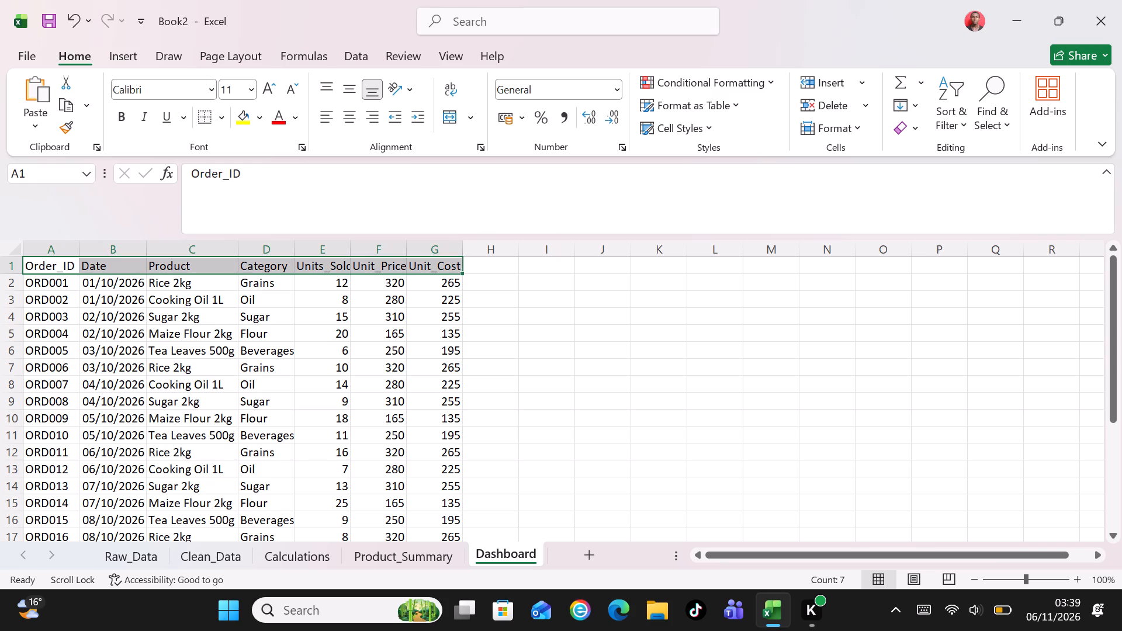
pyautogui.hotkey('ctrl', 'b')
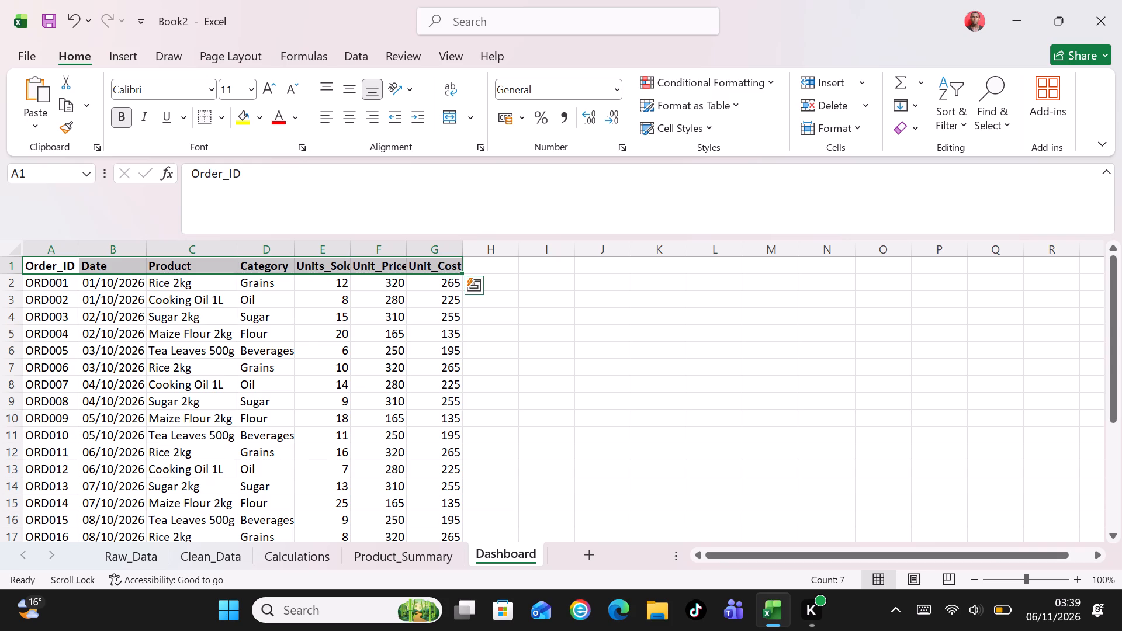
pyautogui.click(293, 110)
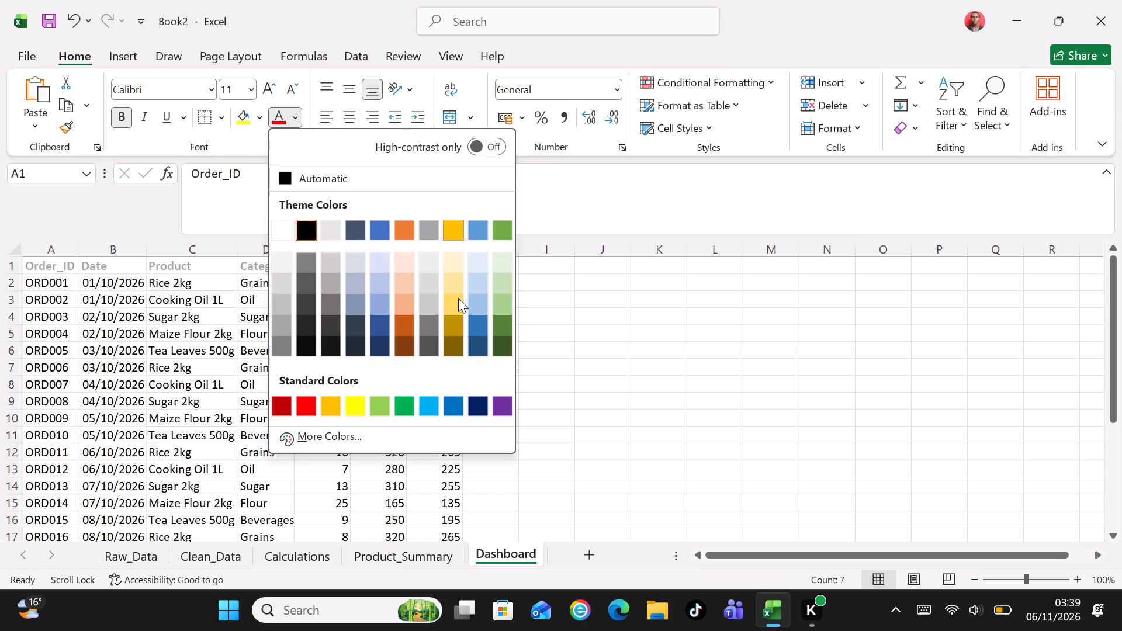
pyautogui.click(438, 410)
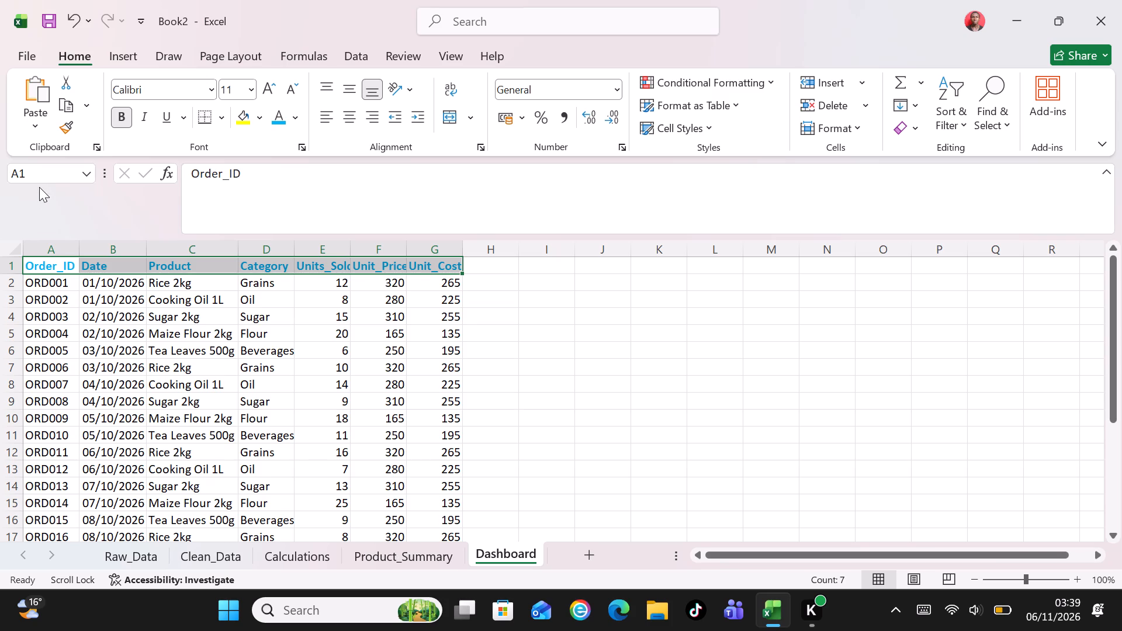
# Copy the whole order table A1:G26 from the Dashboard sheet into the Raw_Data sheet, starting at cell A1.
pyautogui.click(30, 173)
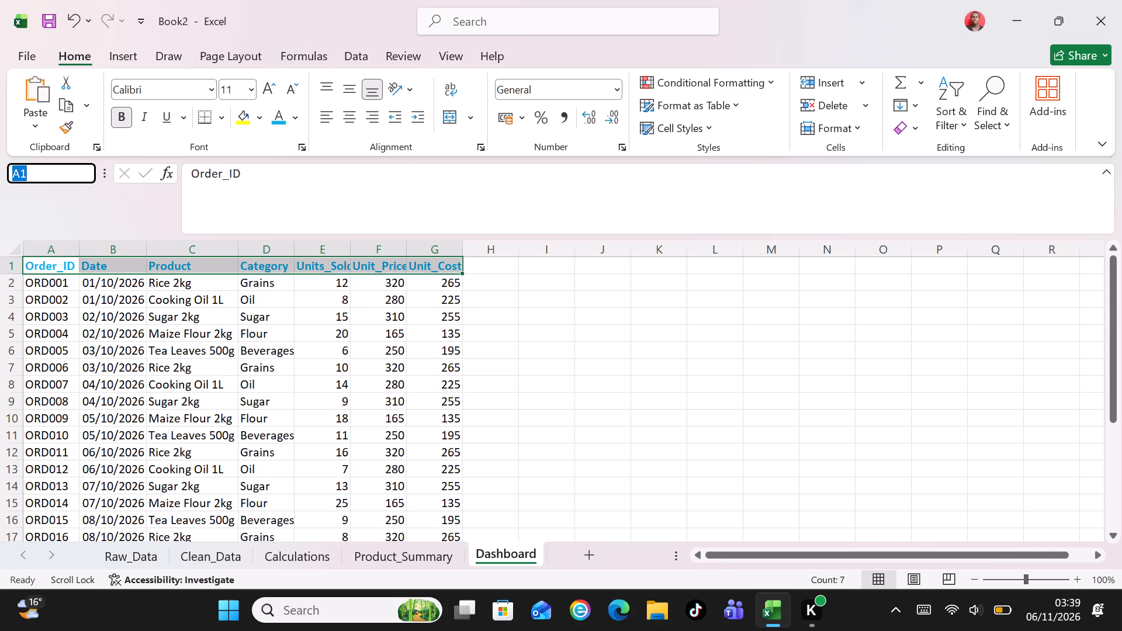
pyautogui.press('a')
pyautogui.press('BackSpace')
pyautogui.write('A1')
pyautogui.hotkey('shift', ':')
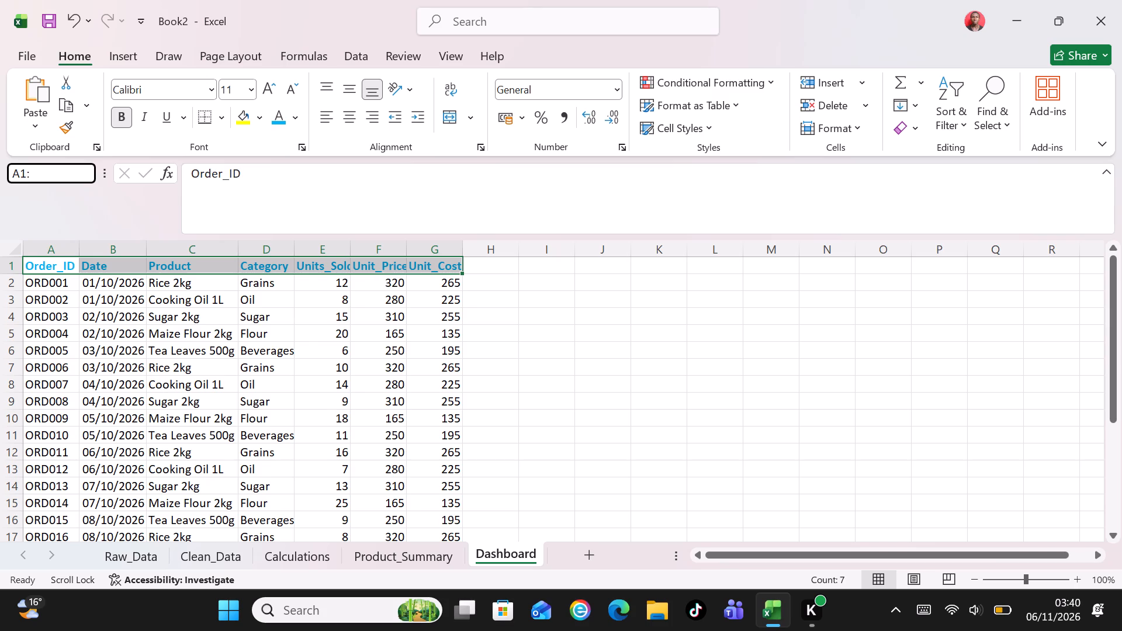
pyautogui.press('g')
pyautogui.write('26')
pyautogui.press('Return')
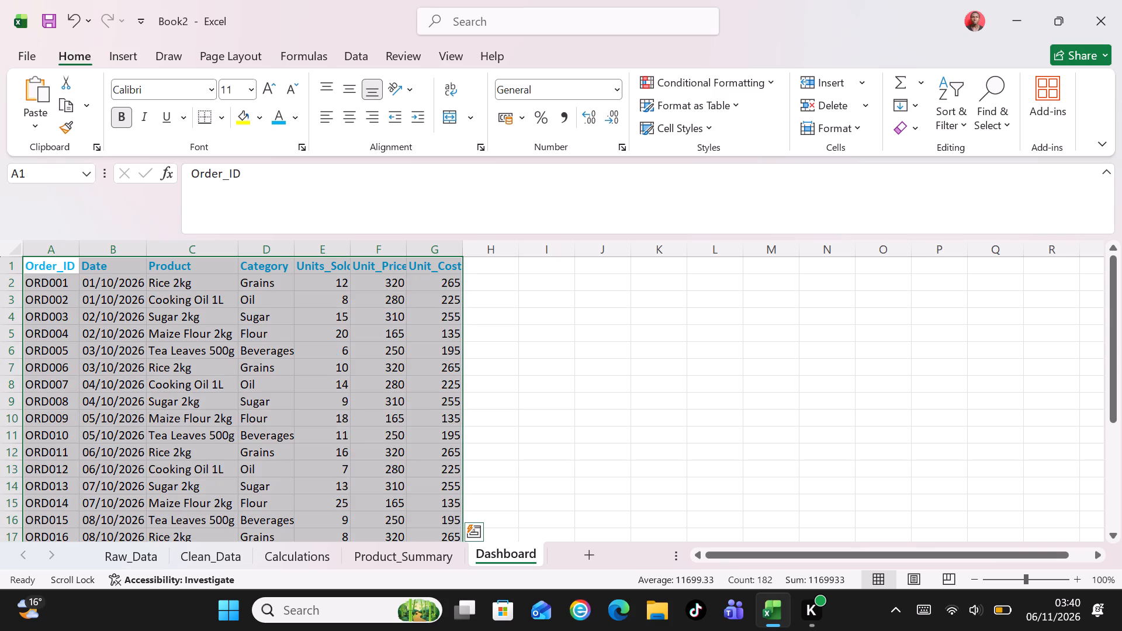
pyautogui.hotkey('ctrl', 'v')
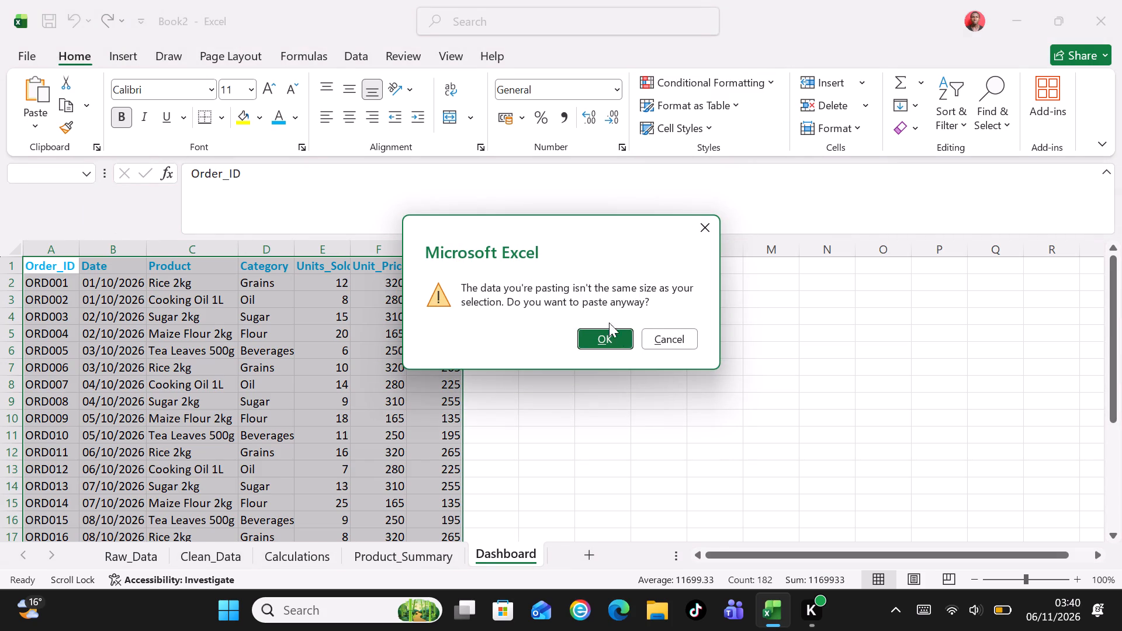
pyautogui.click(662, 342)
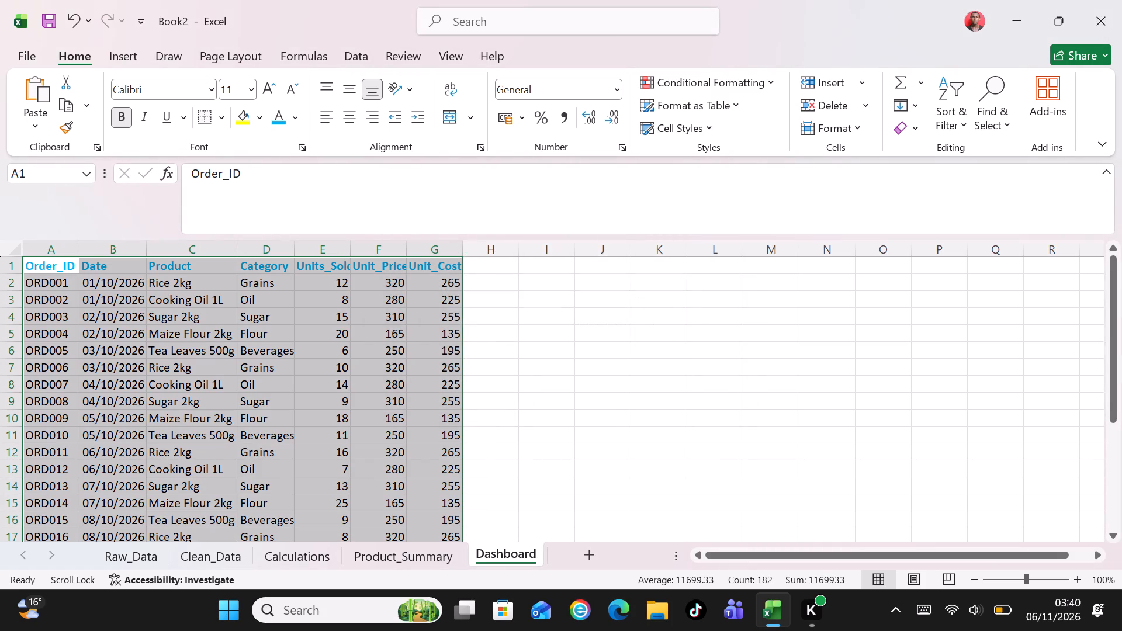
pyautogui.hotkey('ctrl', 'c')
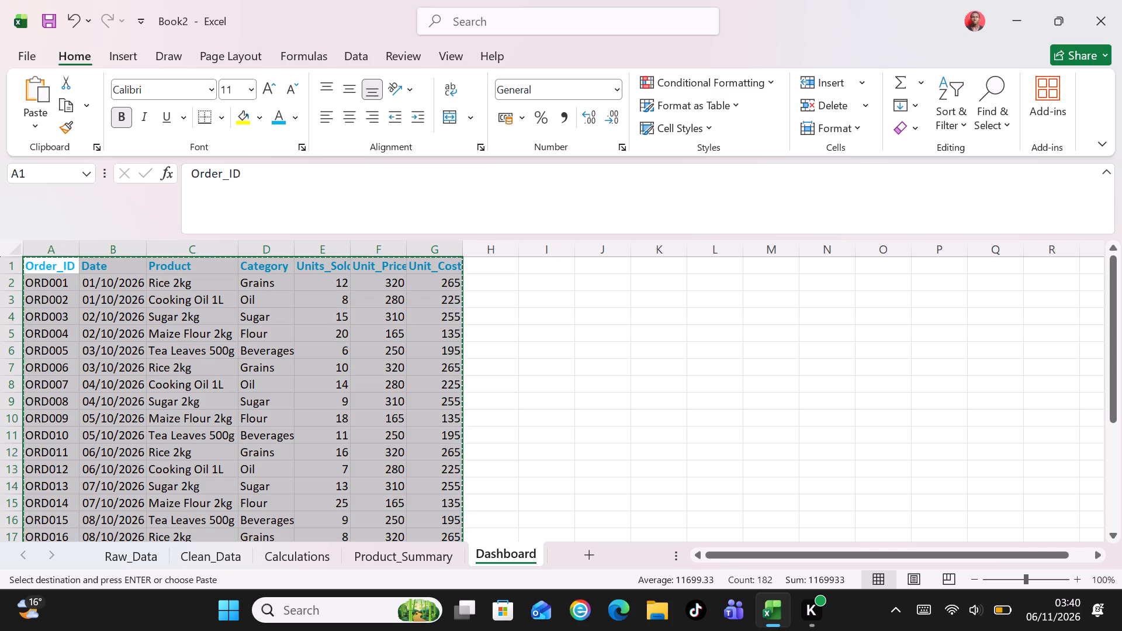
pyautogui.click(137, 559)
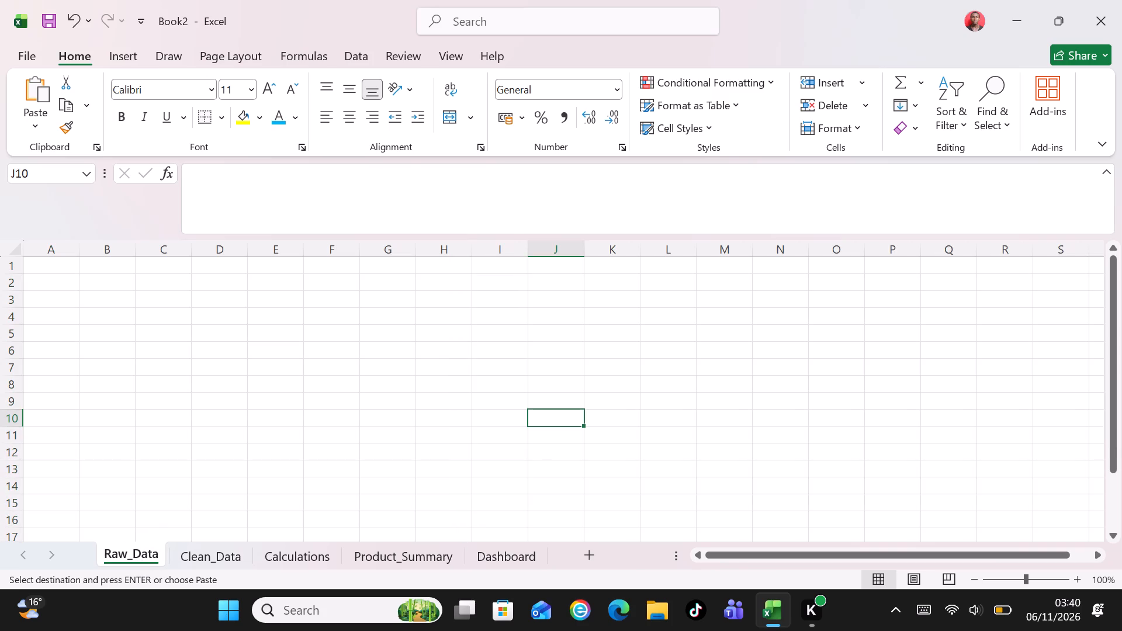
pyautogui.click(61, 272)
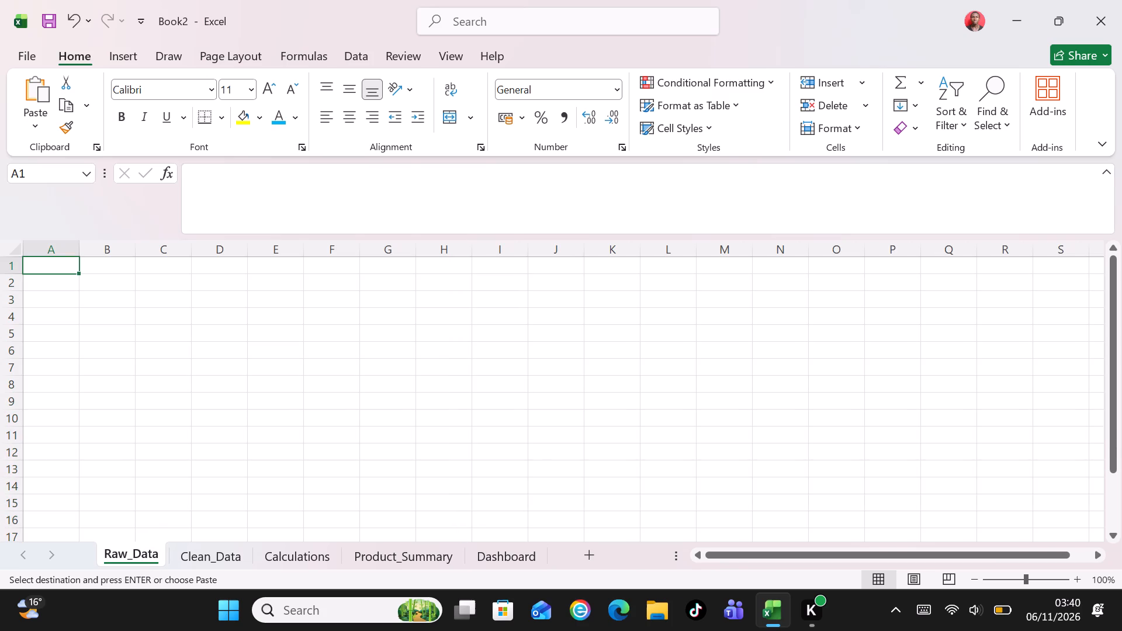
pyautogui.hotkey('ctrl', 'v')
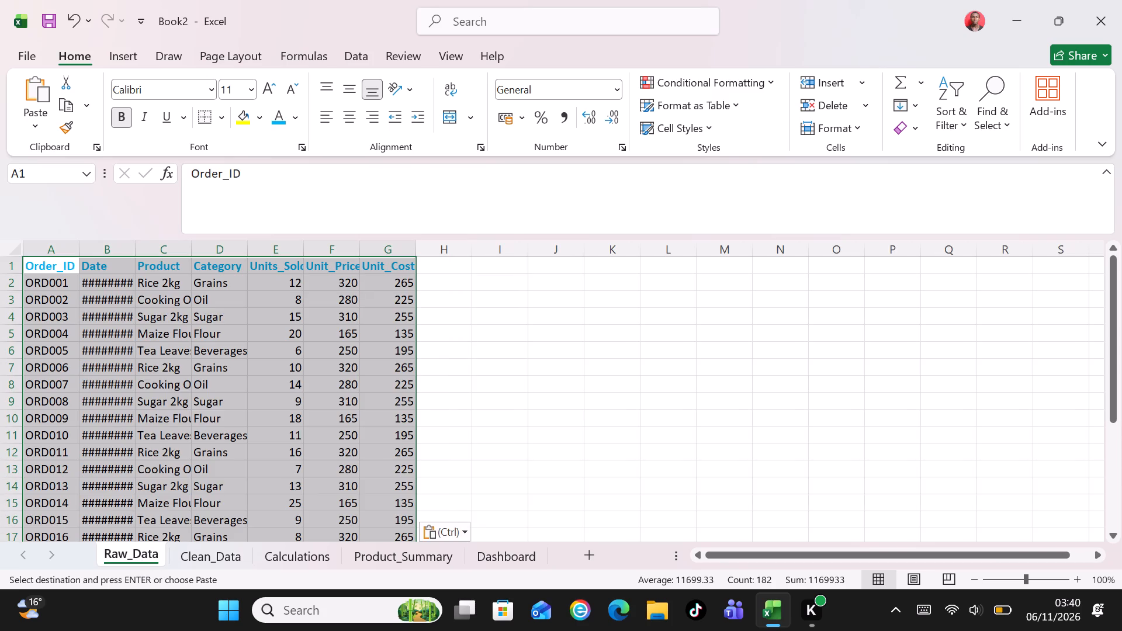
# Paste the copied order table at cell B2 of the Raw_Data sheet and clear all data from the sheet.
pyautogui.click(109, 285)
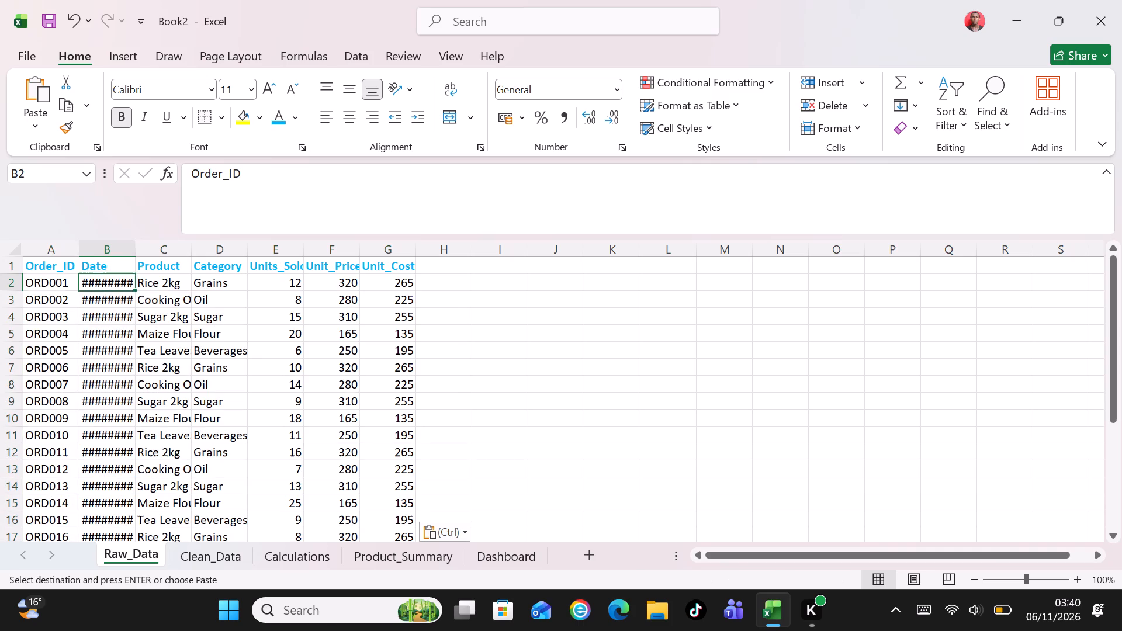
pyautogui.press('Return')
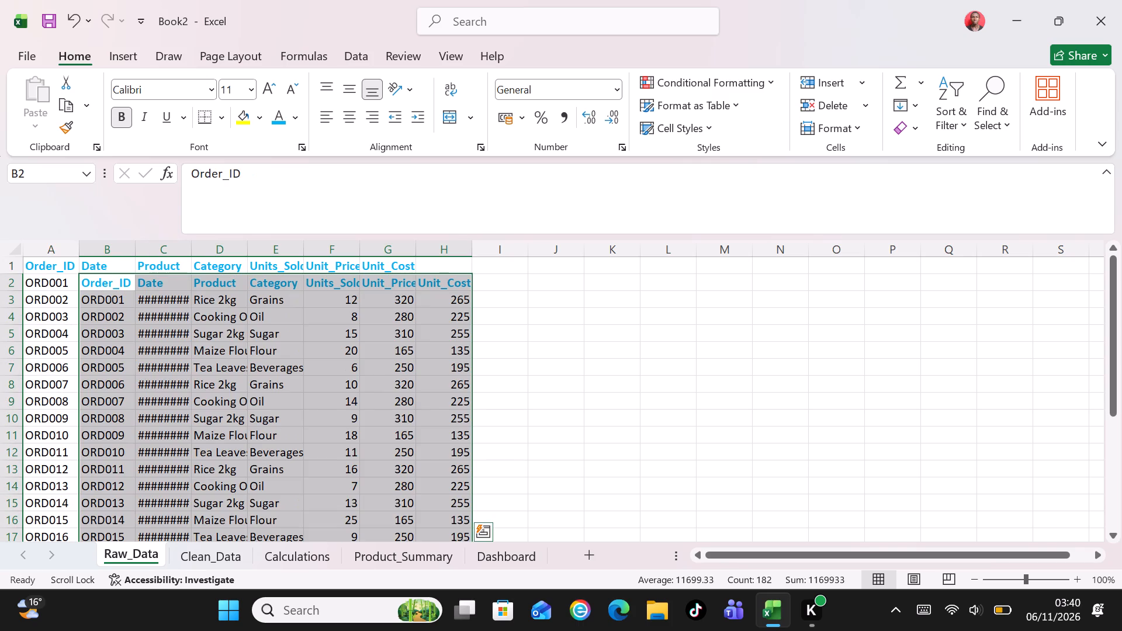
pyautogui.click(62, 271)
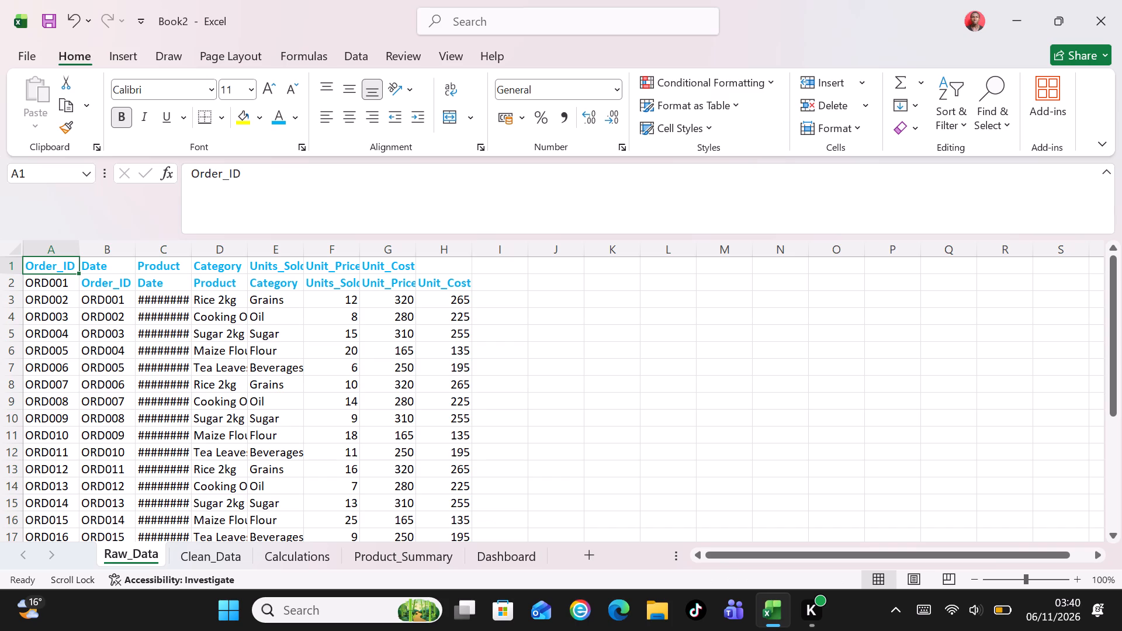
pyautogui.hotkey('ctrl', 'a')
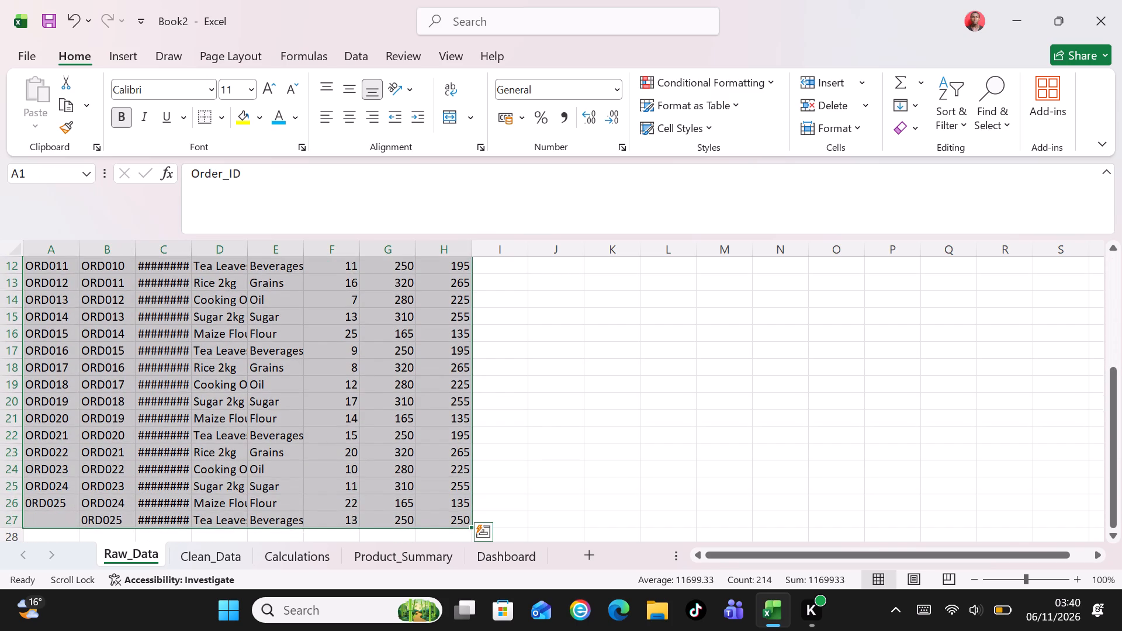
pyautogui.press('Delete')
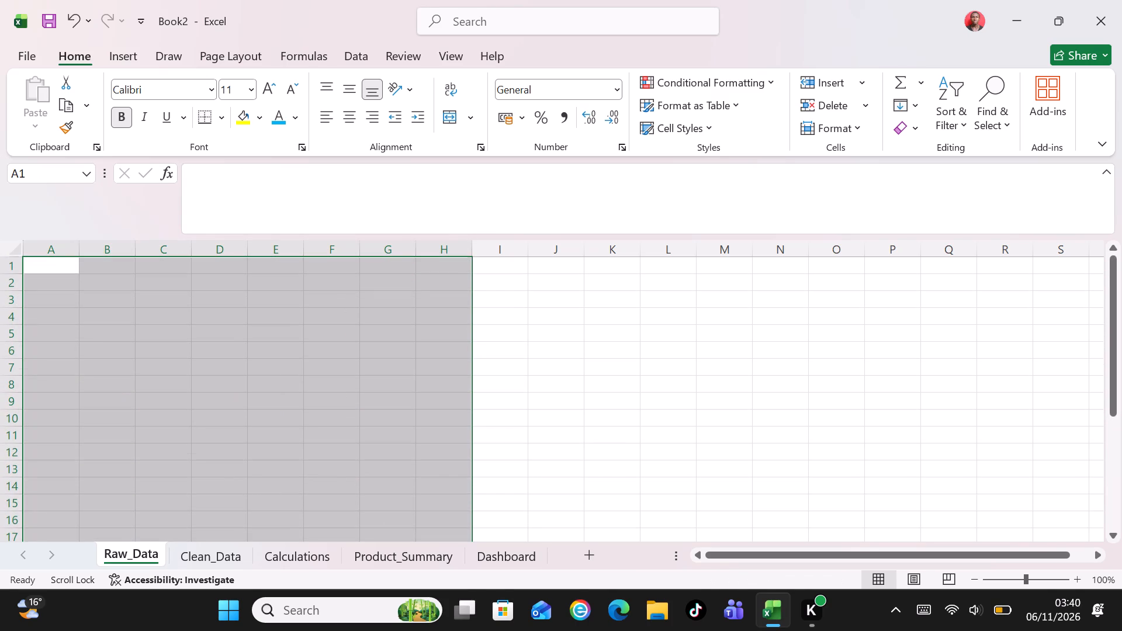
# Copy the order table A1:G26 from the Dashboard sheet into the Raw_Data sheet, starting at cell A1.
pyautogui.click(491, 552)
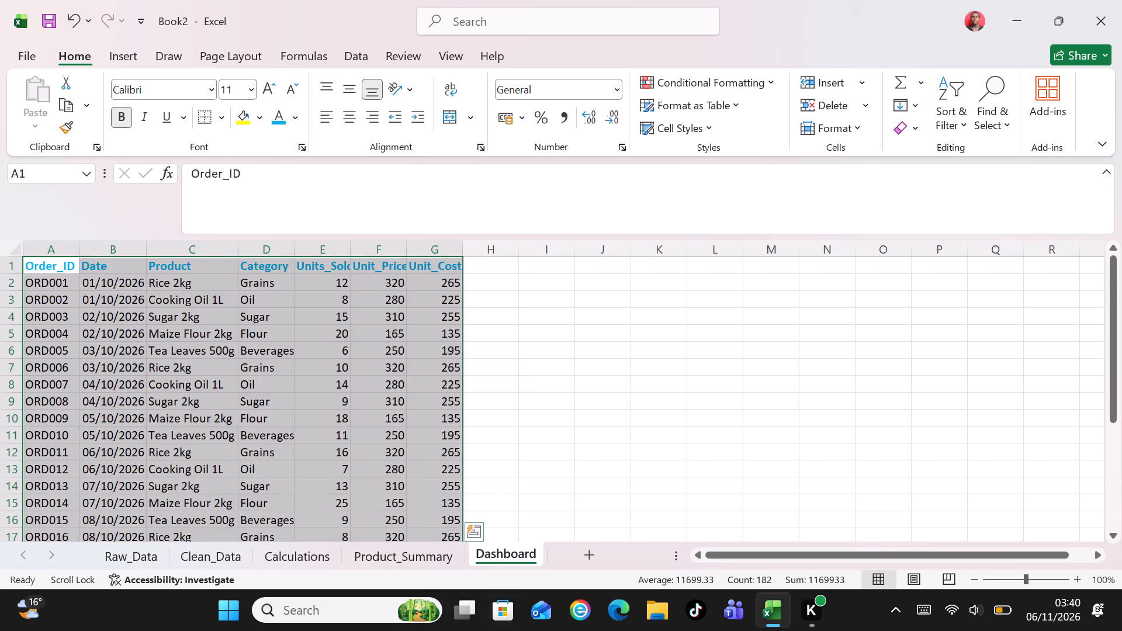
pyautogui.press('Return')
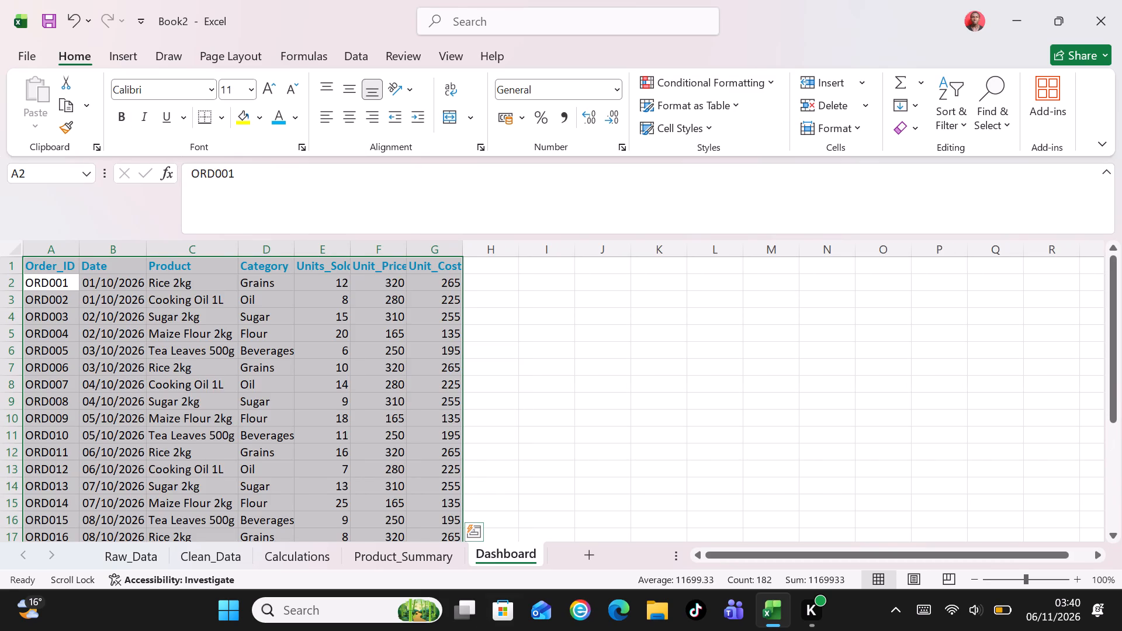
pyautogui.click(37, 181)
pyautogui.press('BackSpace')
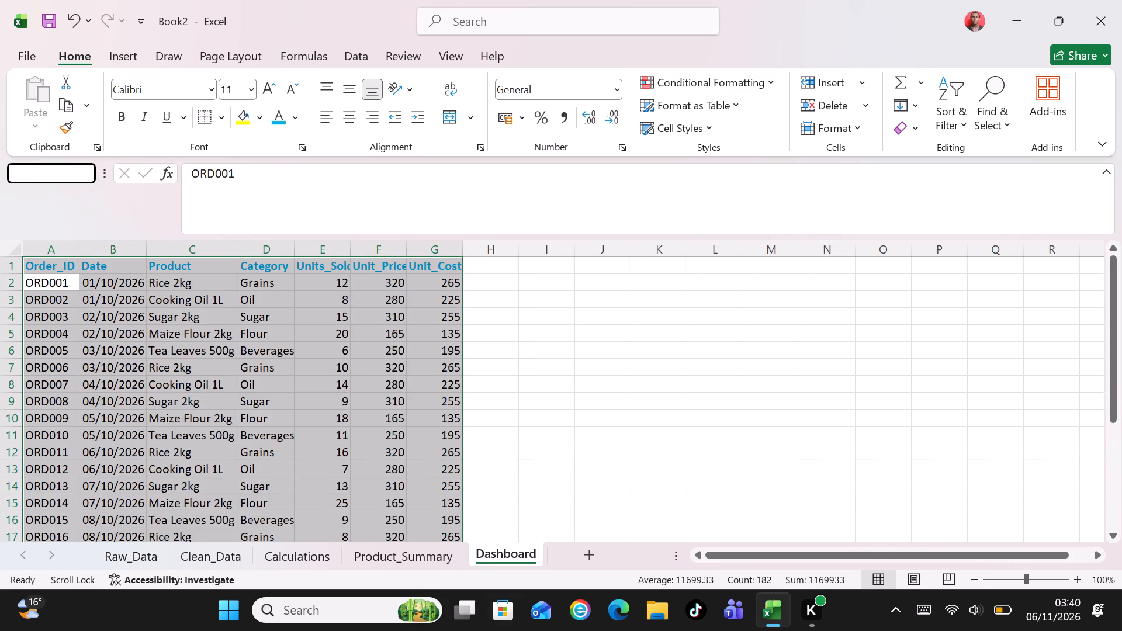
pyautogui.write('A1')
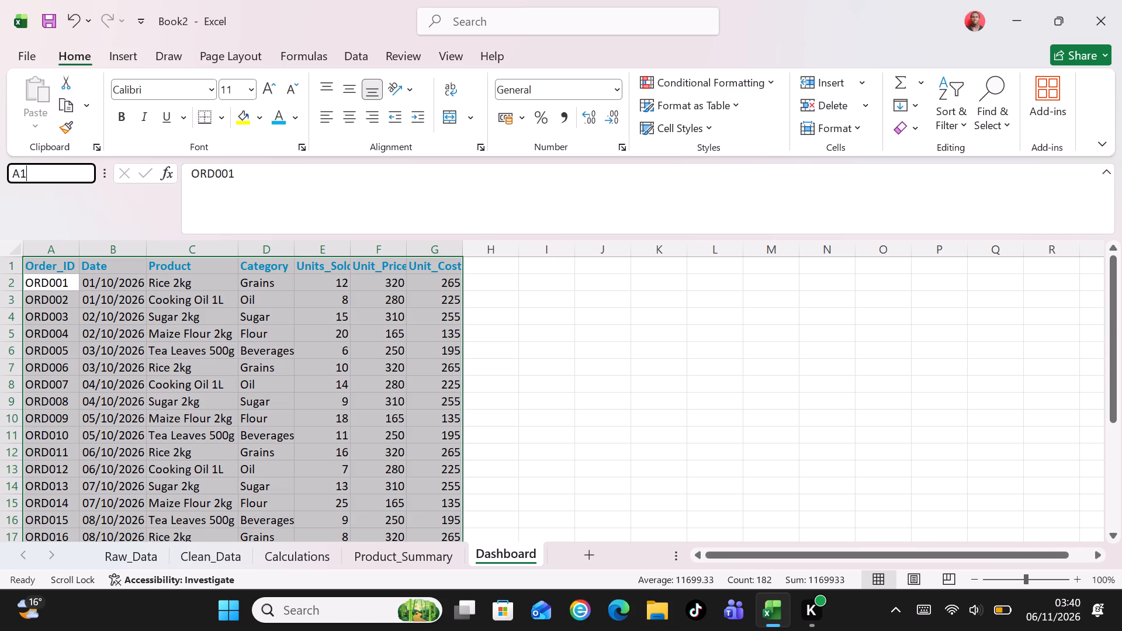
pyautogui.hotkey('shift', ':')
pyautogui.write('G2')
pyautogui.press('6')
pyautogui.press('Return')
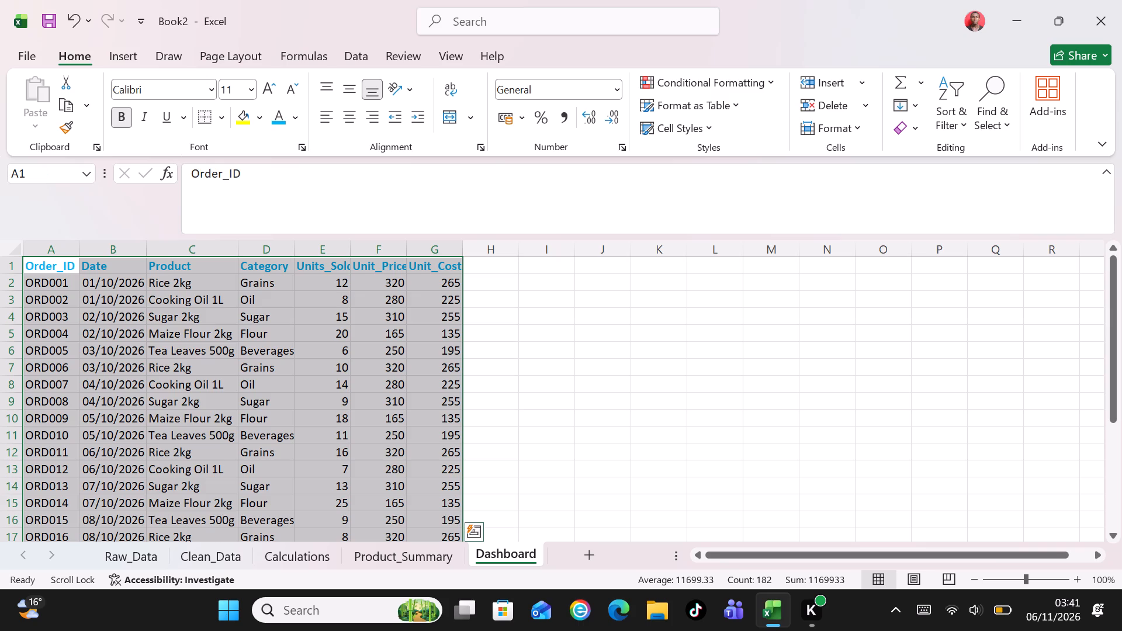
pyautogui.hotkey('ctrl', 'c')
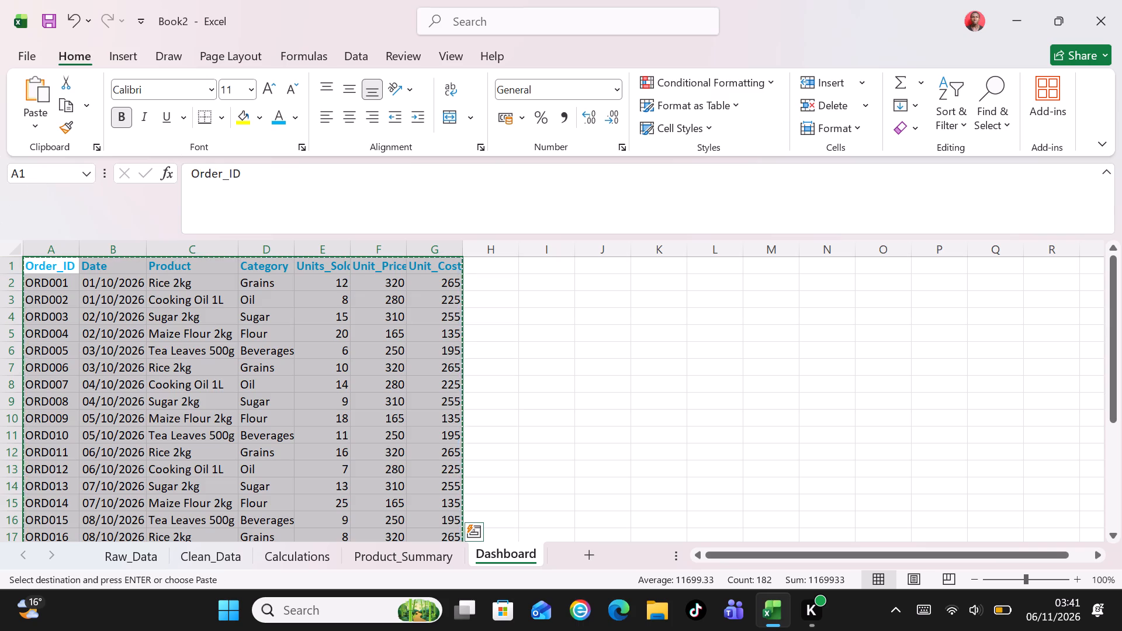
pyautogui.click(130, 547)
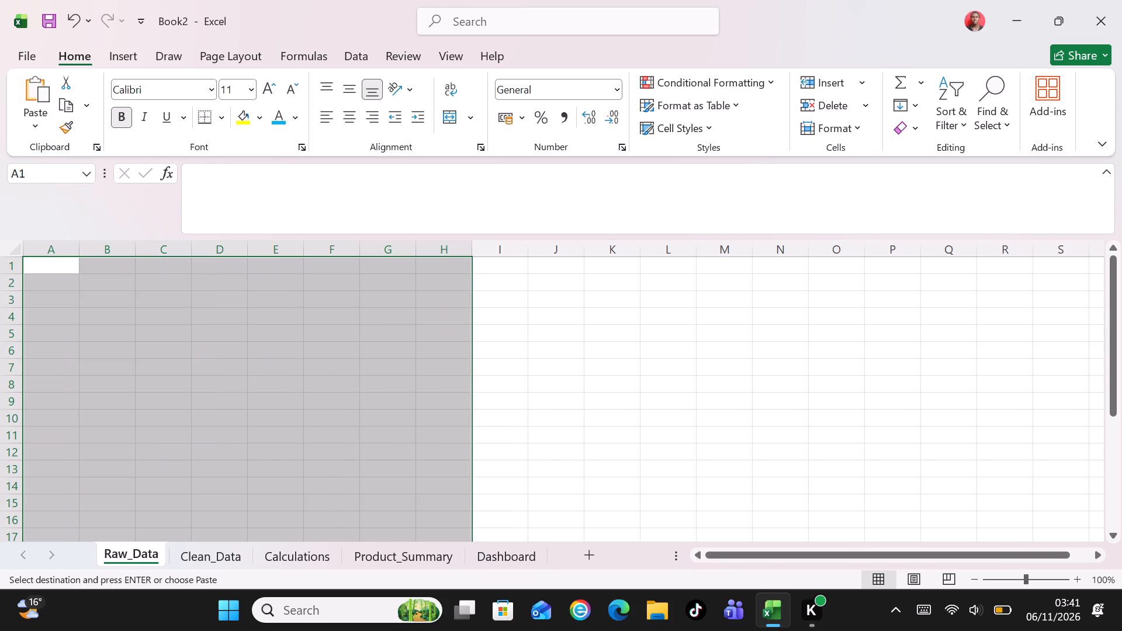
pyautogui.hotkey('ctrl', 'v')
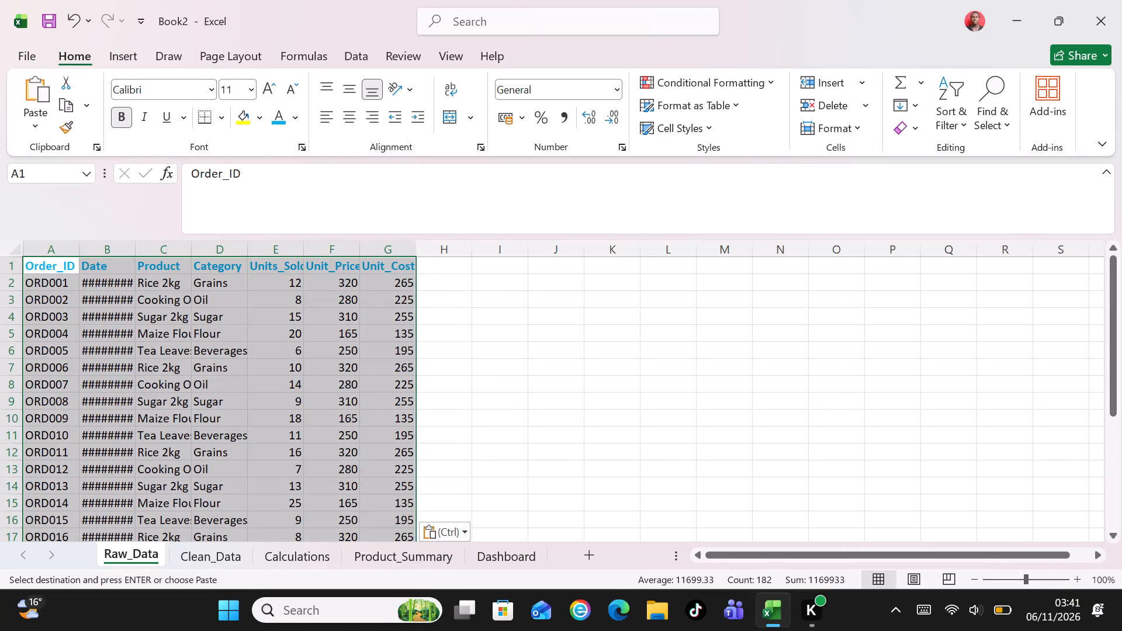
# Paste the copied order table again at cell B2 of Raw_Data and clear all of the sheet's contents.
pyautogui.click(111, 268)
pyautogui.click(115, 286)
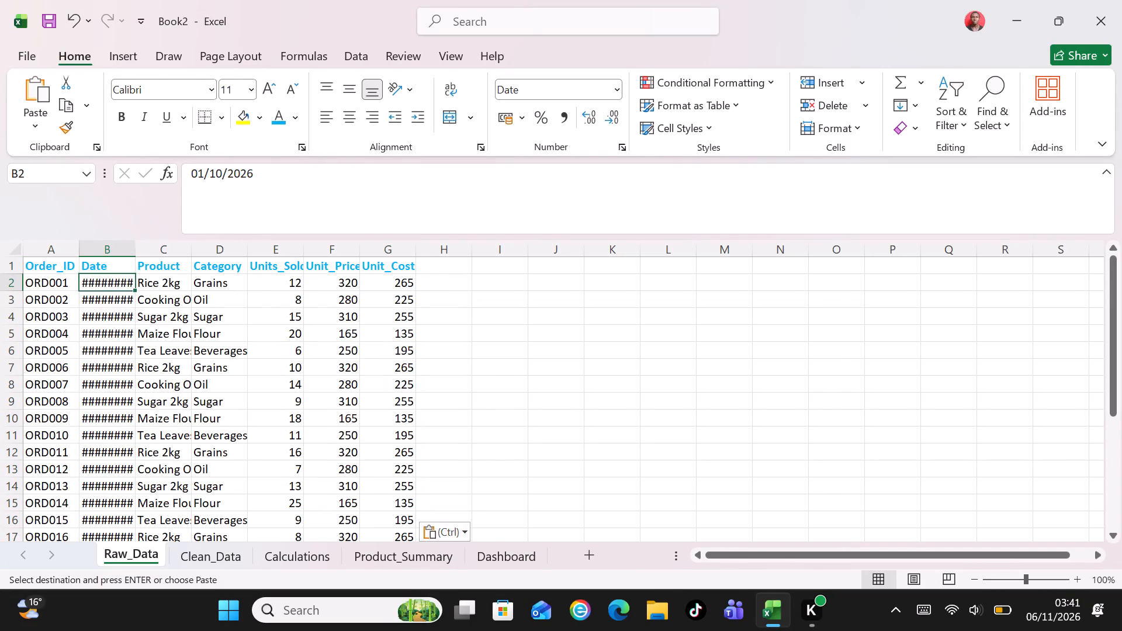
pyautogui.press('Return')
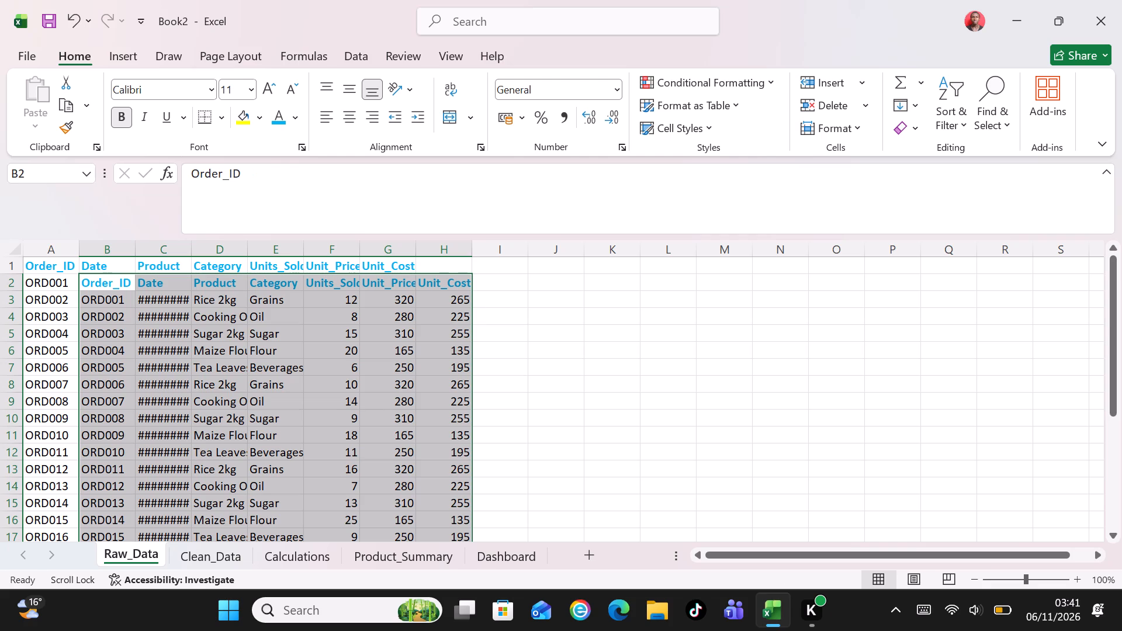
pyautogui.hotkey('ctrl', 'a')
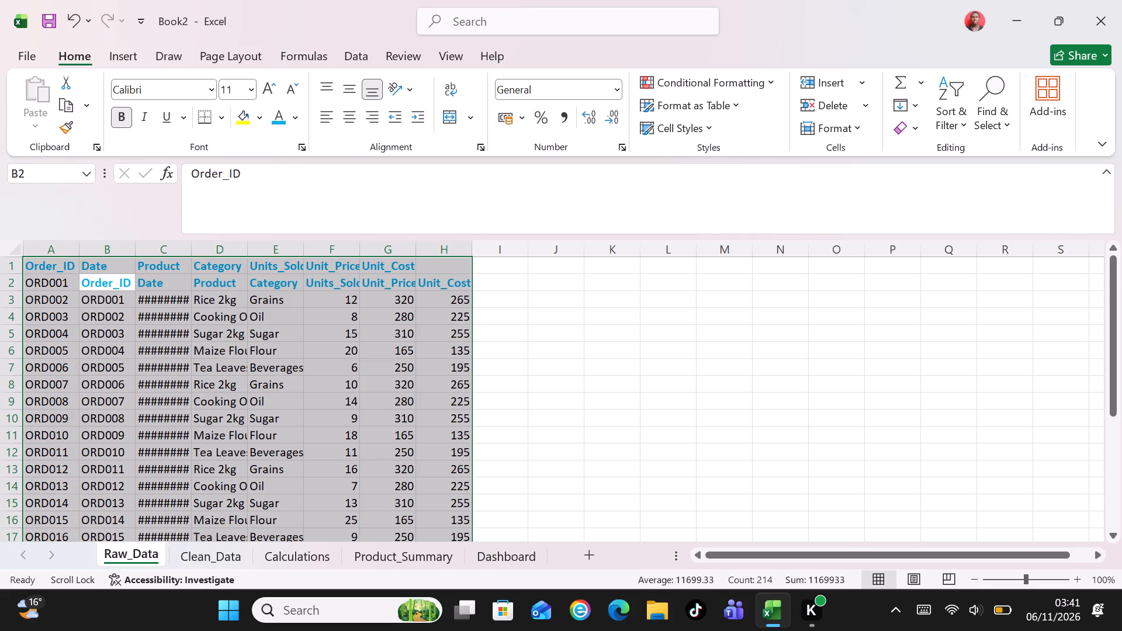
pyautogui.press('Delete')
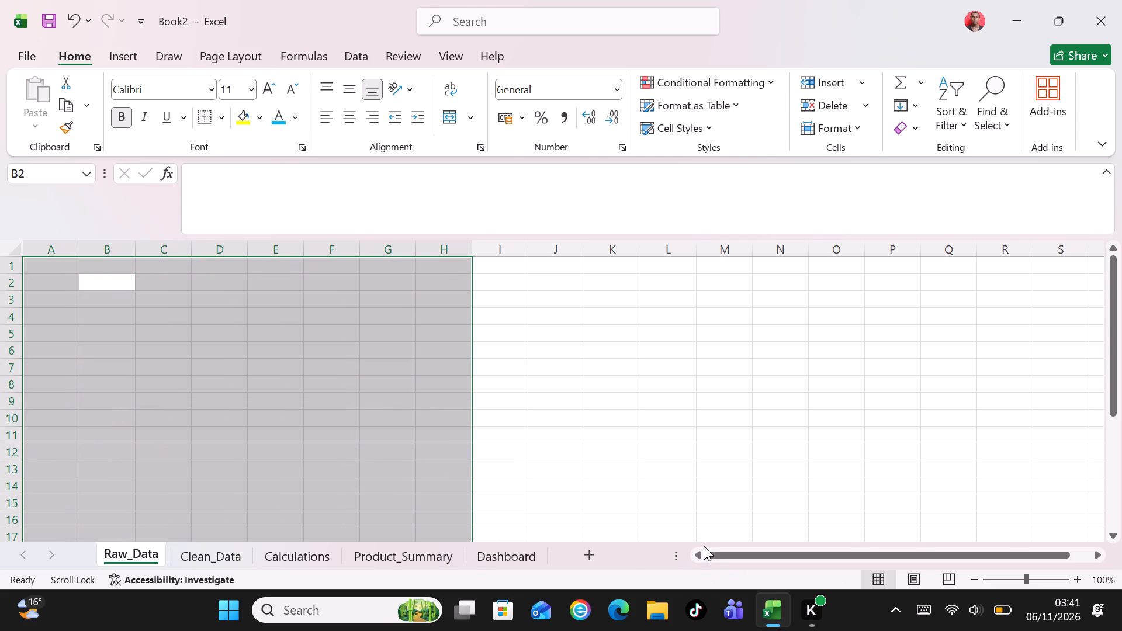
# Copy the order table A1:G26 from the Dashboard sheet and paste it into the Raw_Data sheet at cell A1.
pyautogui.click(528, 556)
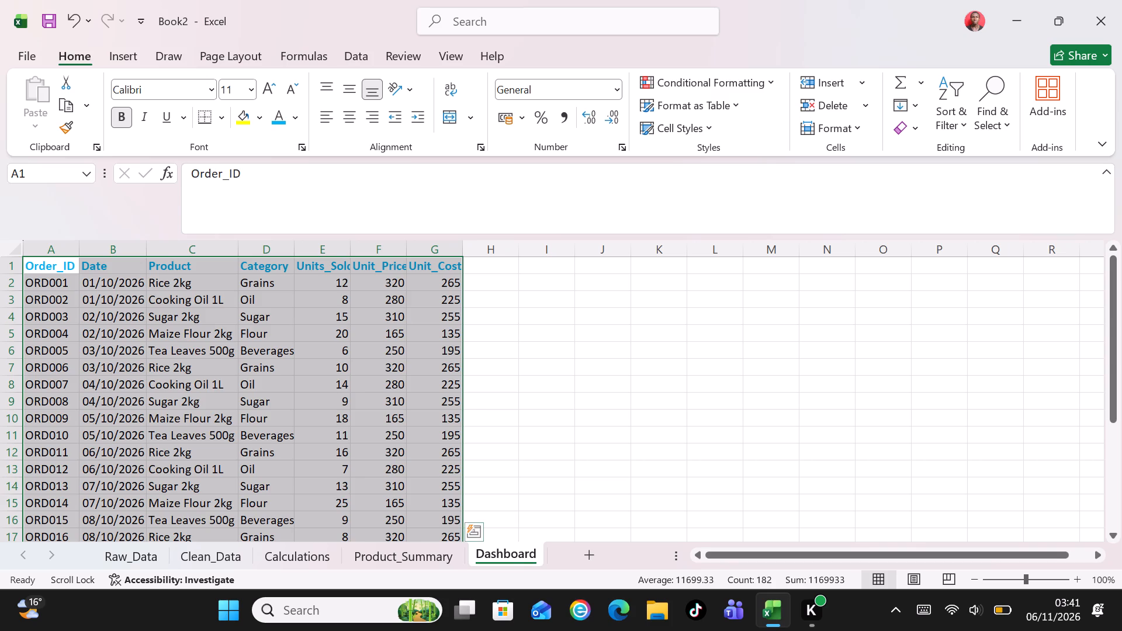
pyautogui.click(53, 175)
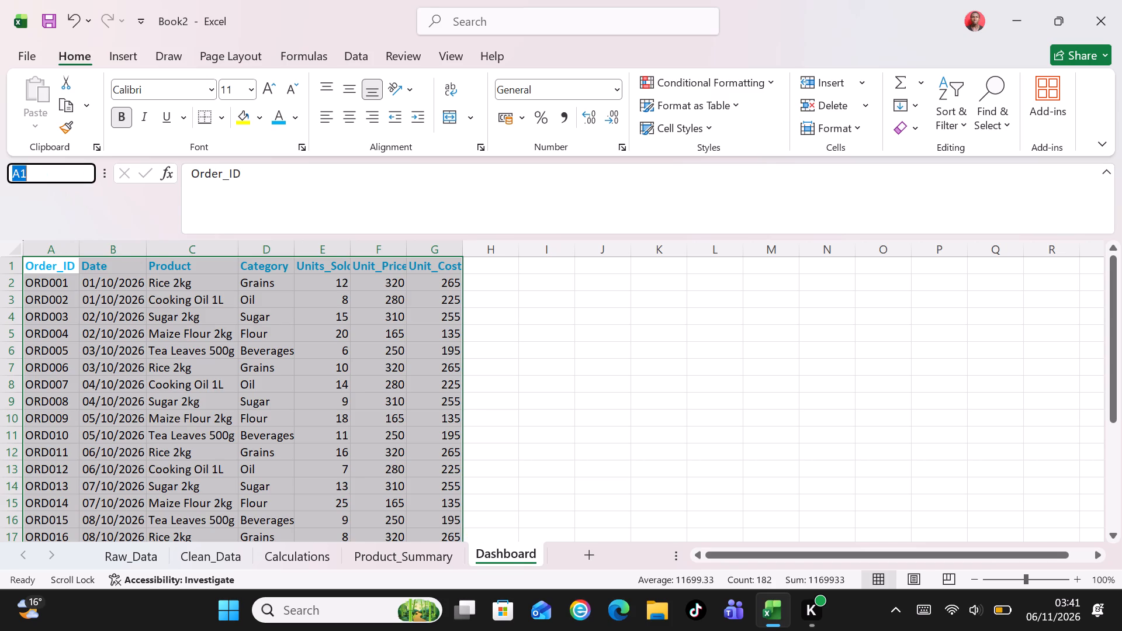
pyautogui.press('BackSpace')
pyautogui.write('A1')
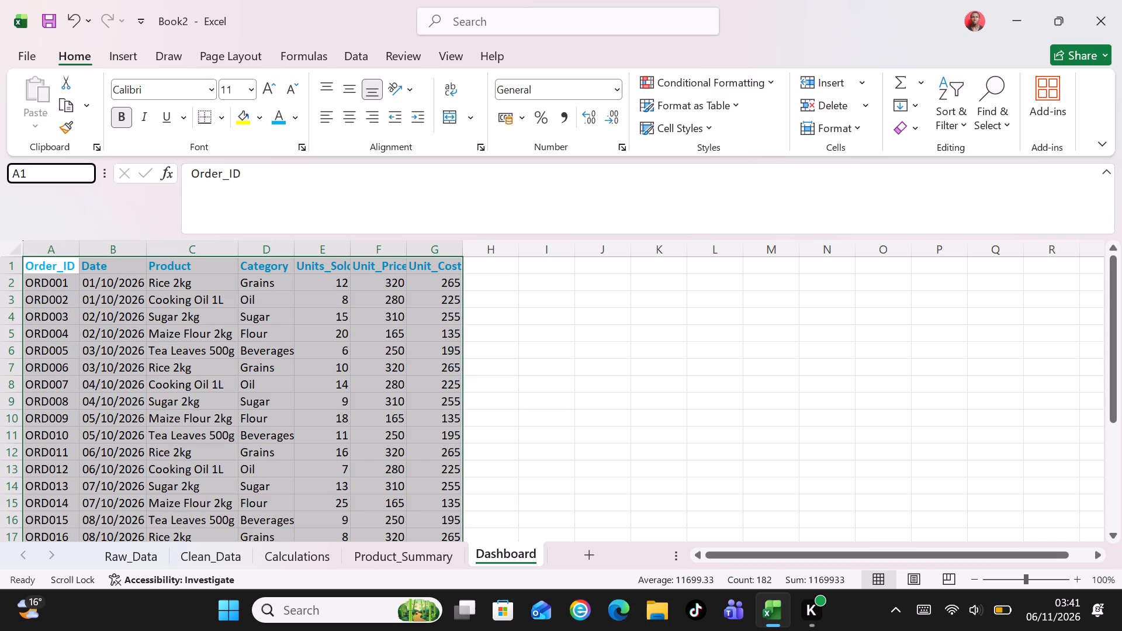
pyautogui.hotkey('shift', ':')
pyautogui.write('G2')
pyautogui.press('6')
pyautogui.press('Return')
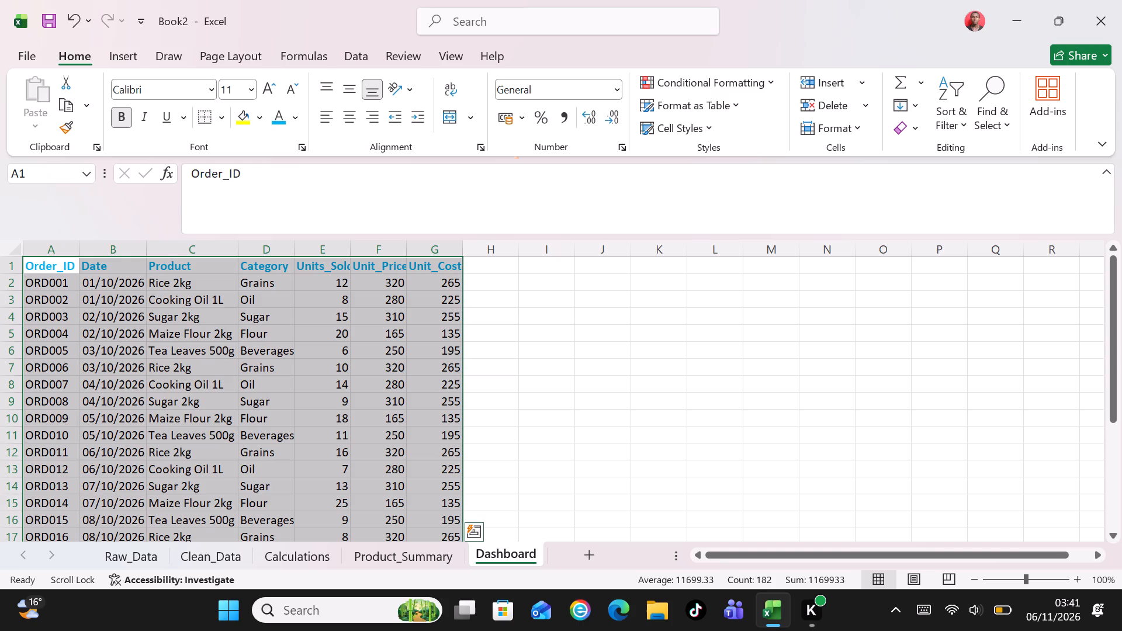
pyautogui.hotkey('ctrl', 'c')
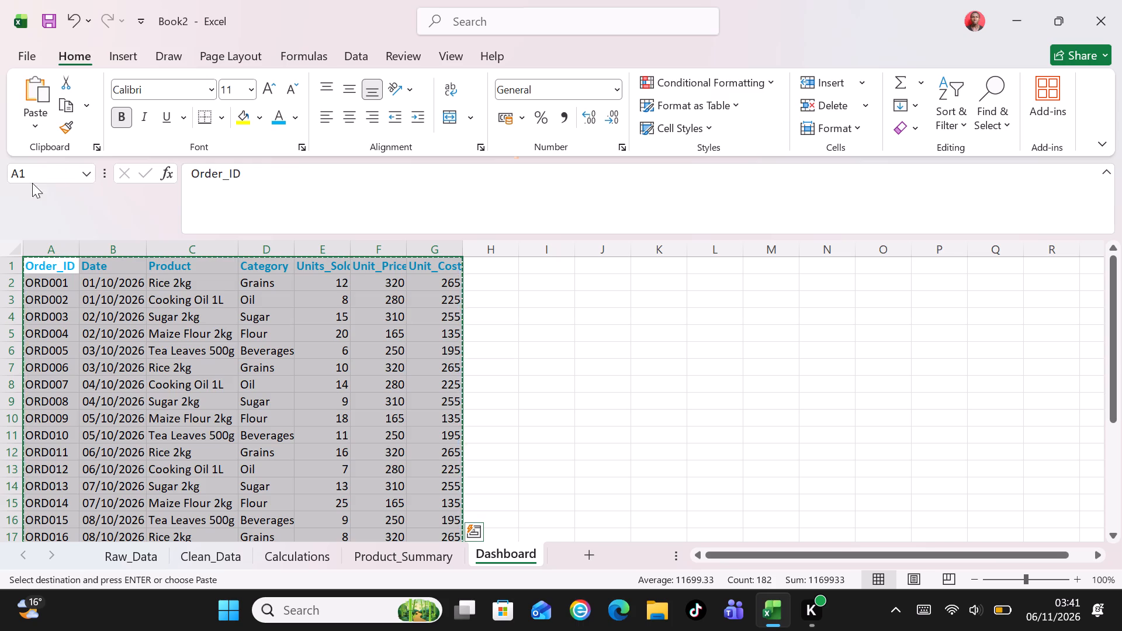
pyautogui.click(131, 553)
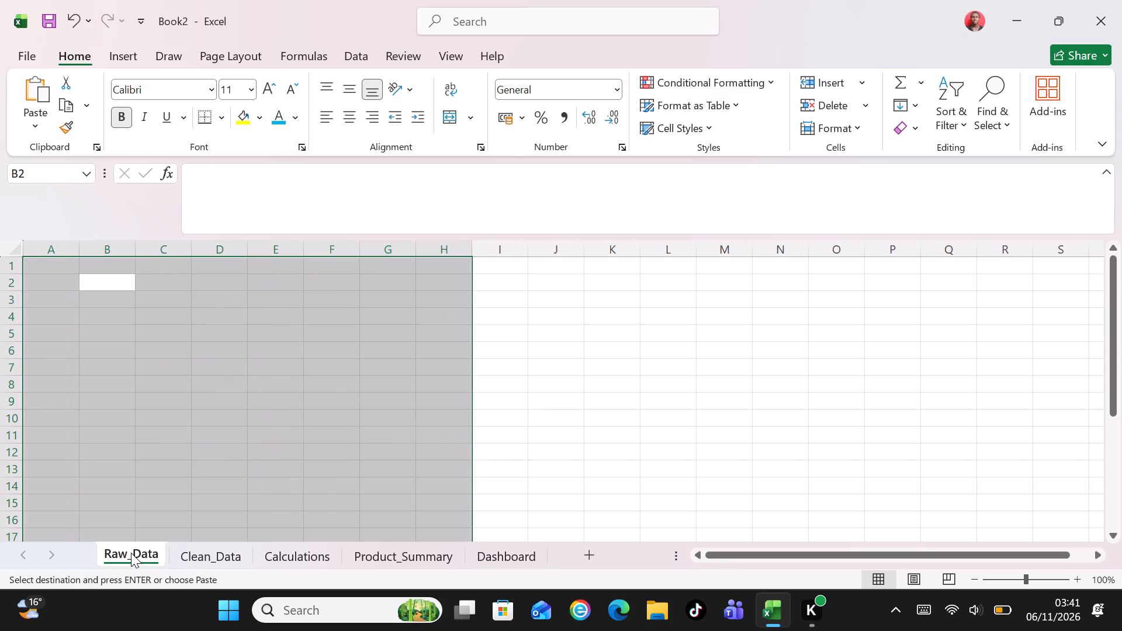
pyautogui.click(53, 266)
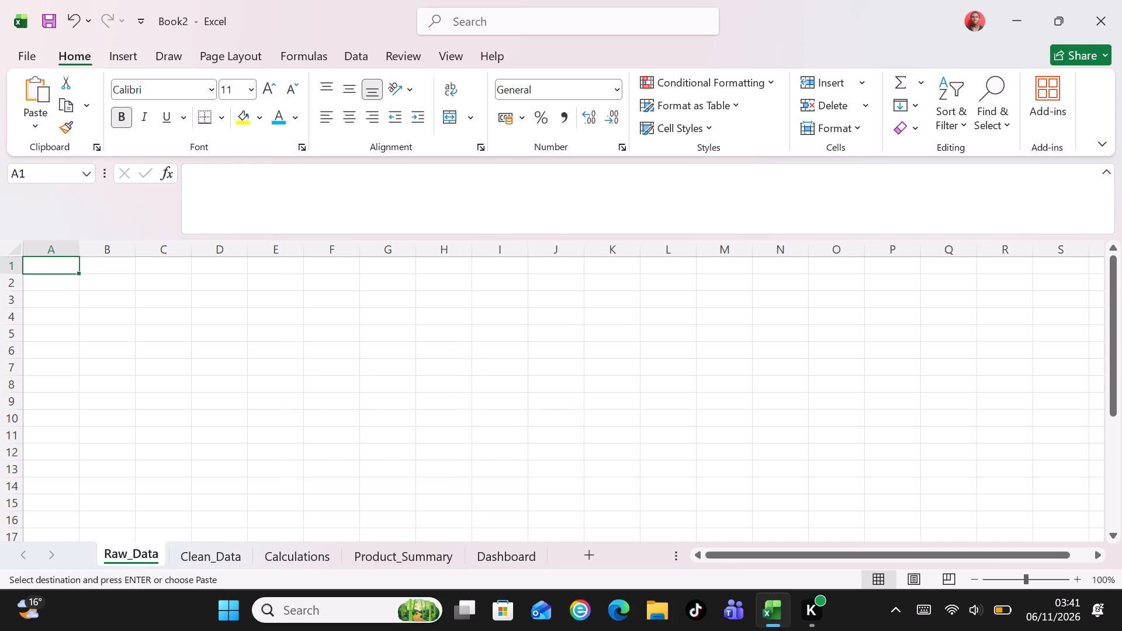
pyautogui.hotkey('ctrl', 'v')
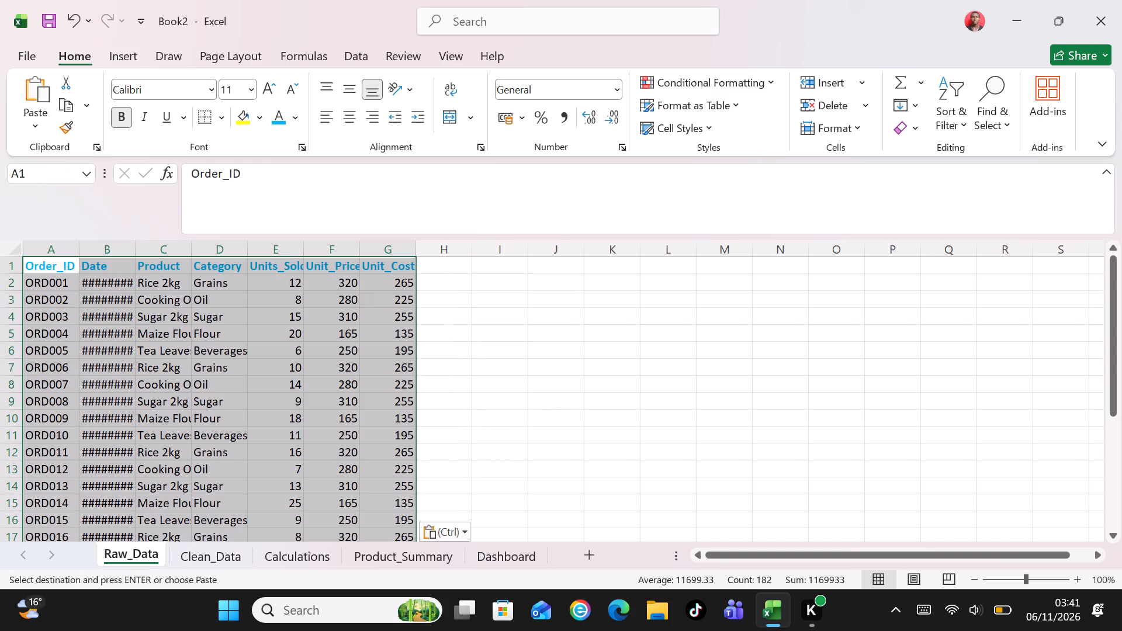
# Autofit the widths of the Product and Date columns on the Raw_Data sheet.
pyautogui.click(299, 299)
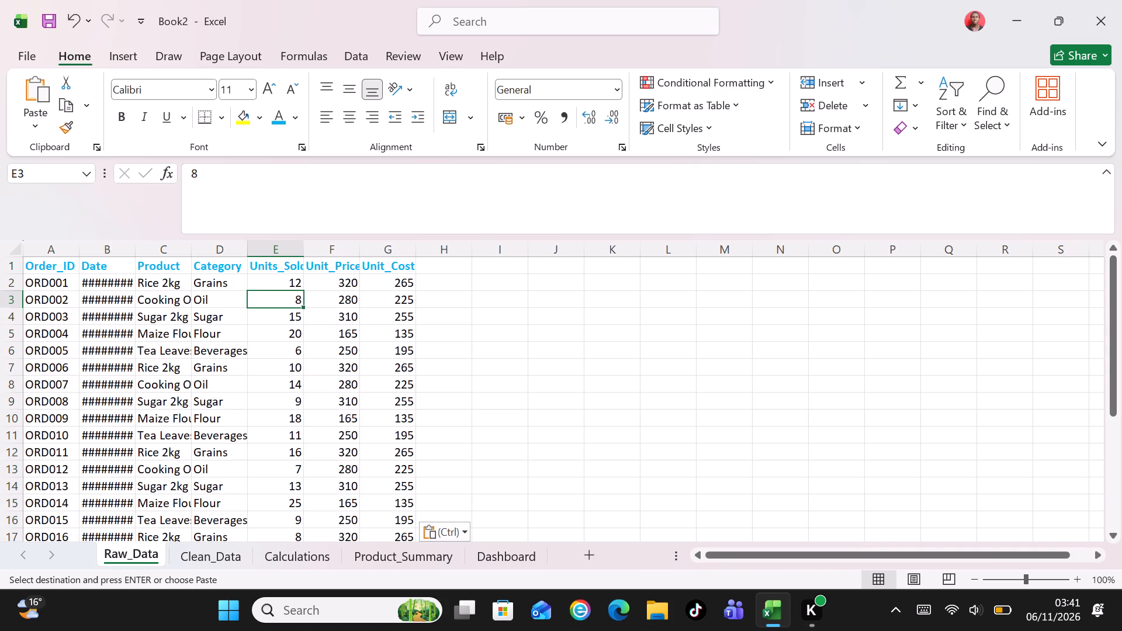
pyautogui.click(318, 268)
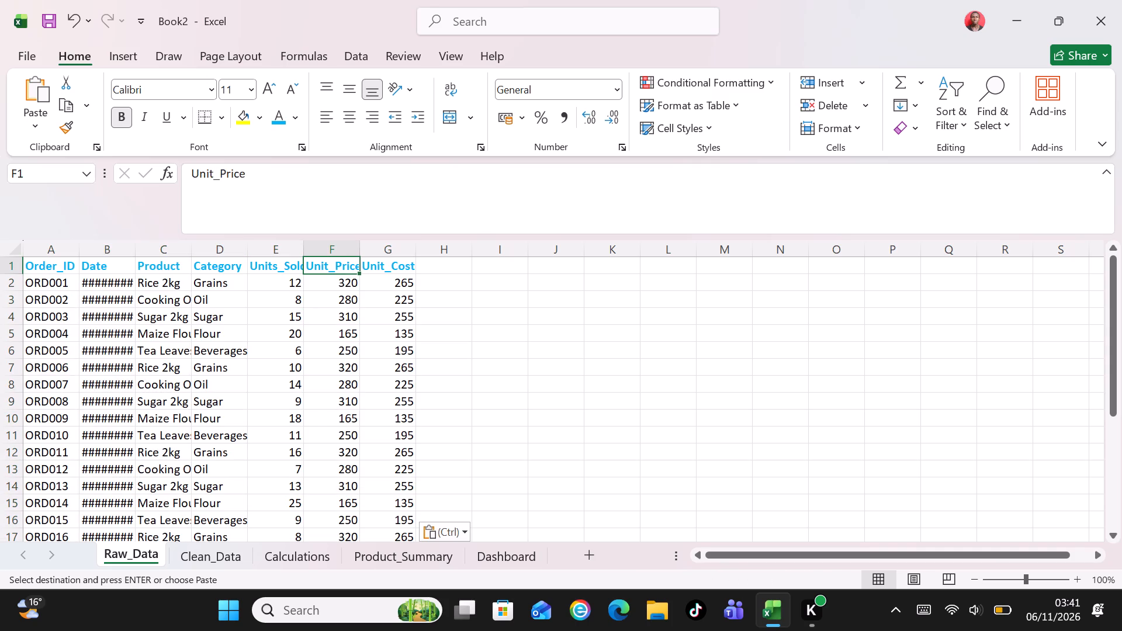
pyautogui.doubleClick(189, 256)
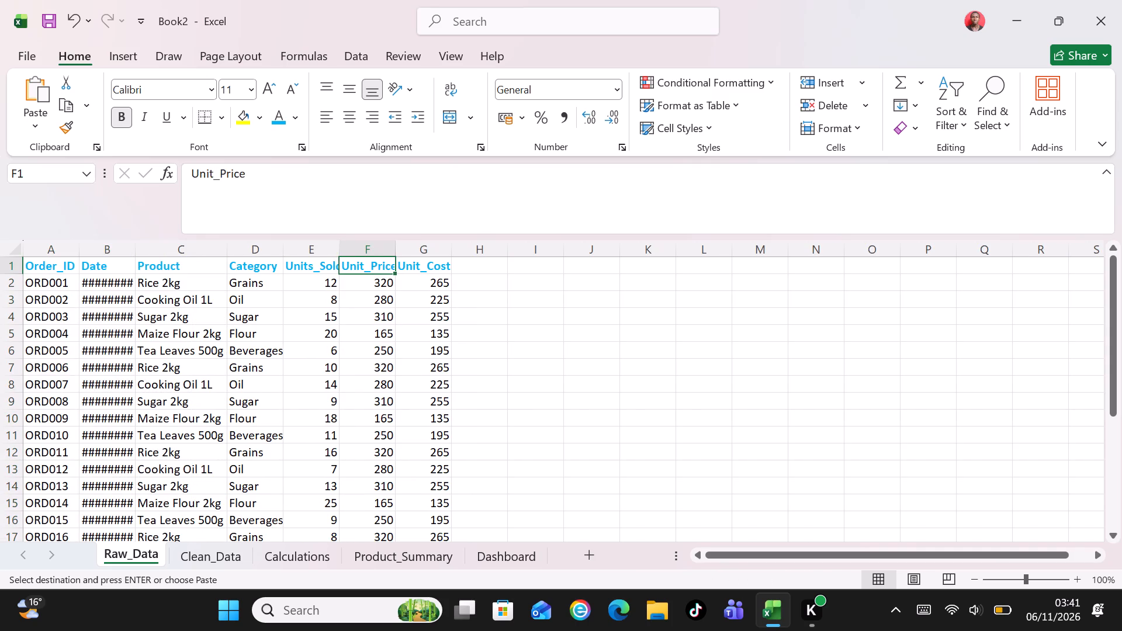
pyautogui.doubleClick(137, 255)
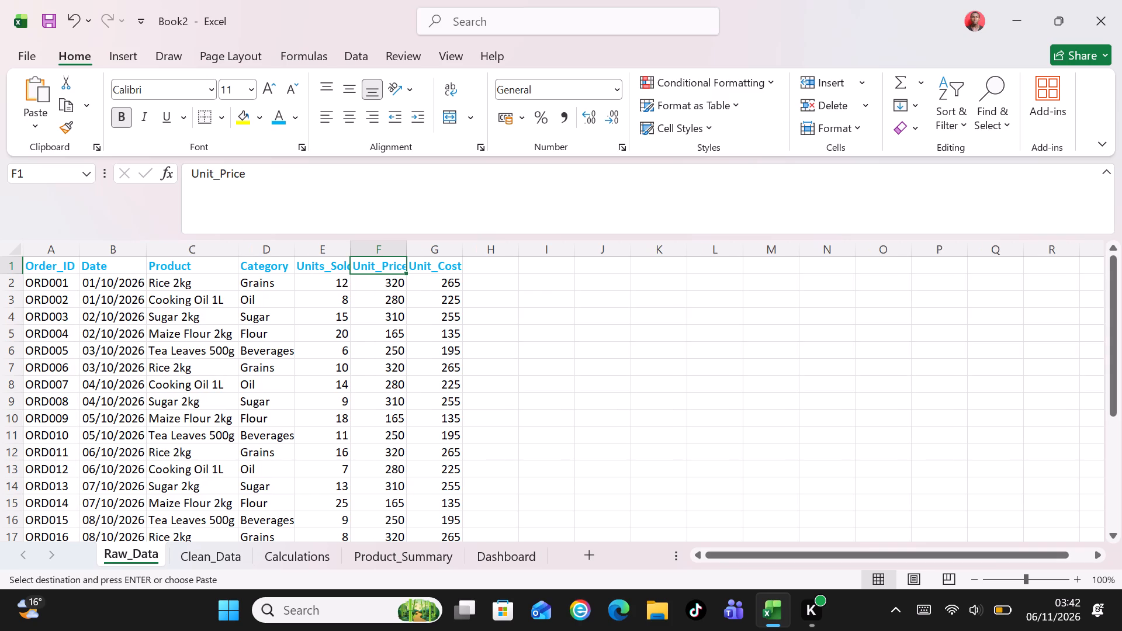
# Clear the contents of the order table A1:G26 on the Dashboard sheet.
pyautogui.click(407, 250)
pyautogui.click(498, 552)
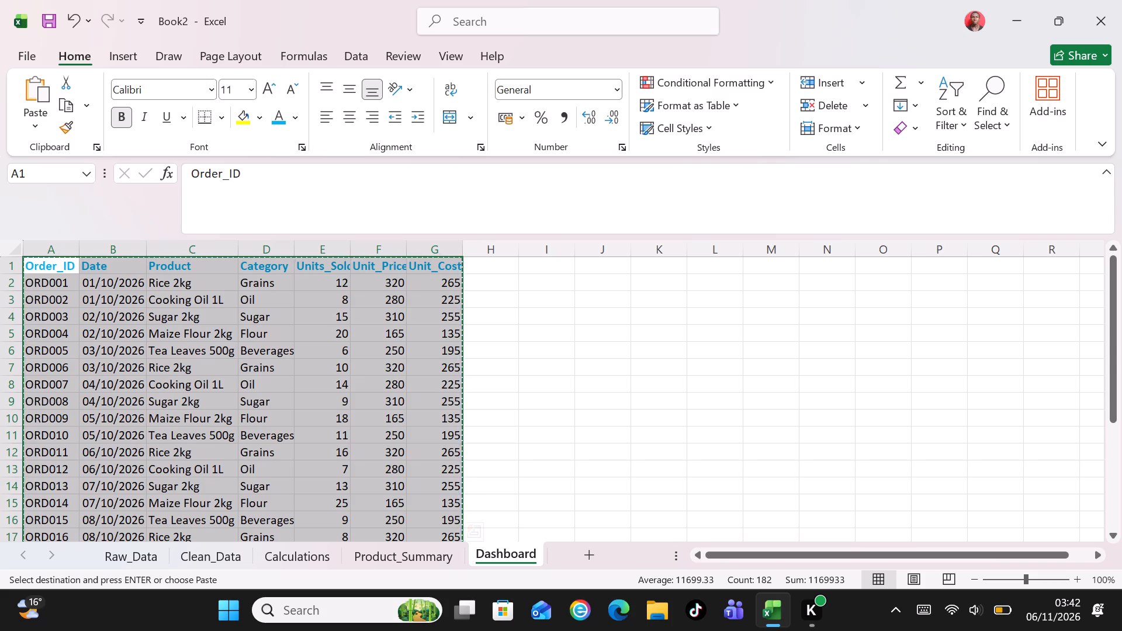
pyautogui.press('Delete')
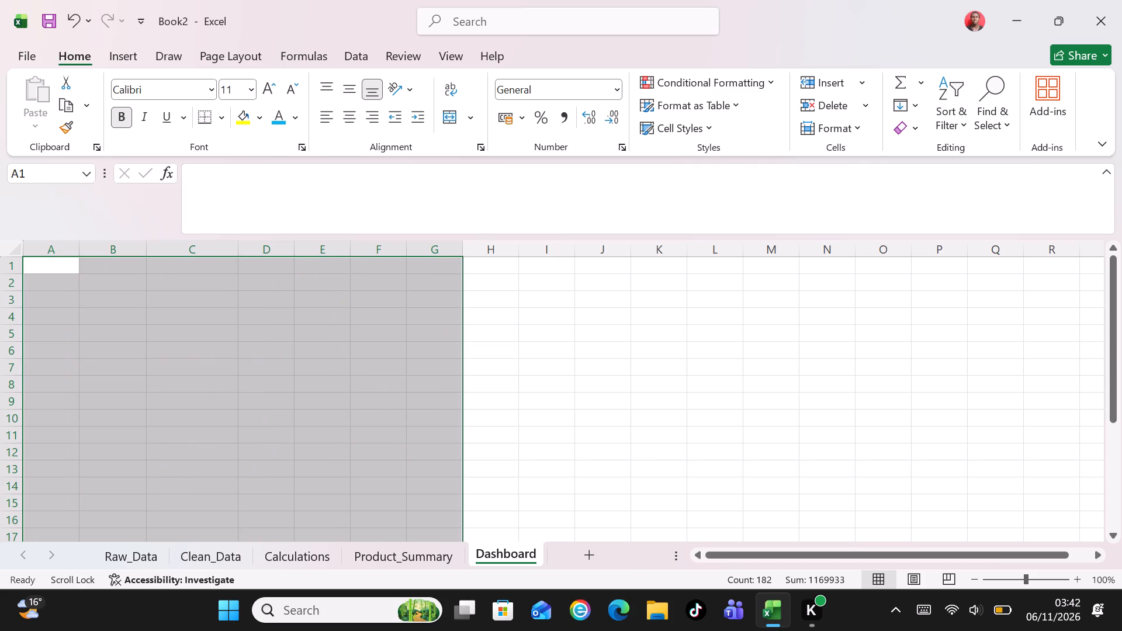
# Enter the headers Order-ID, Date, Product and Category in cells A1 to D1 of the Clean_Data sheet.
pyautogui.click(213, 558)
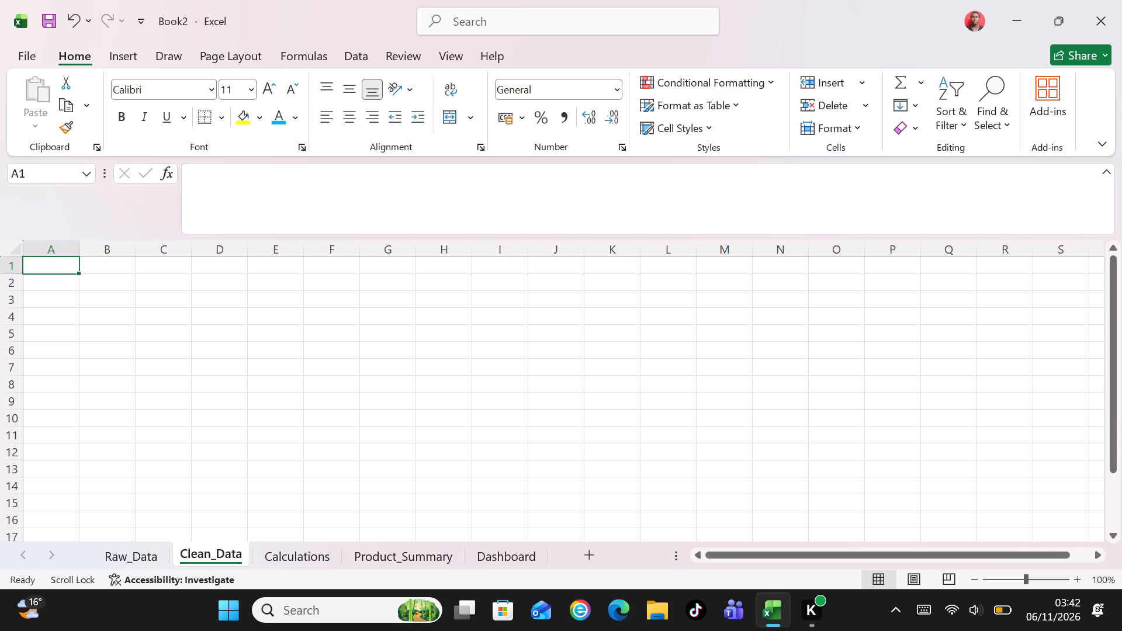
pyautogui.press('o')
pyautogui.write('rder')
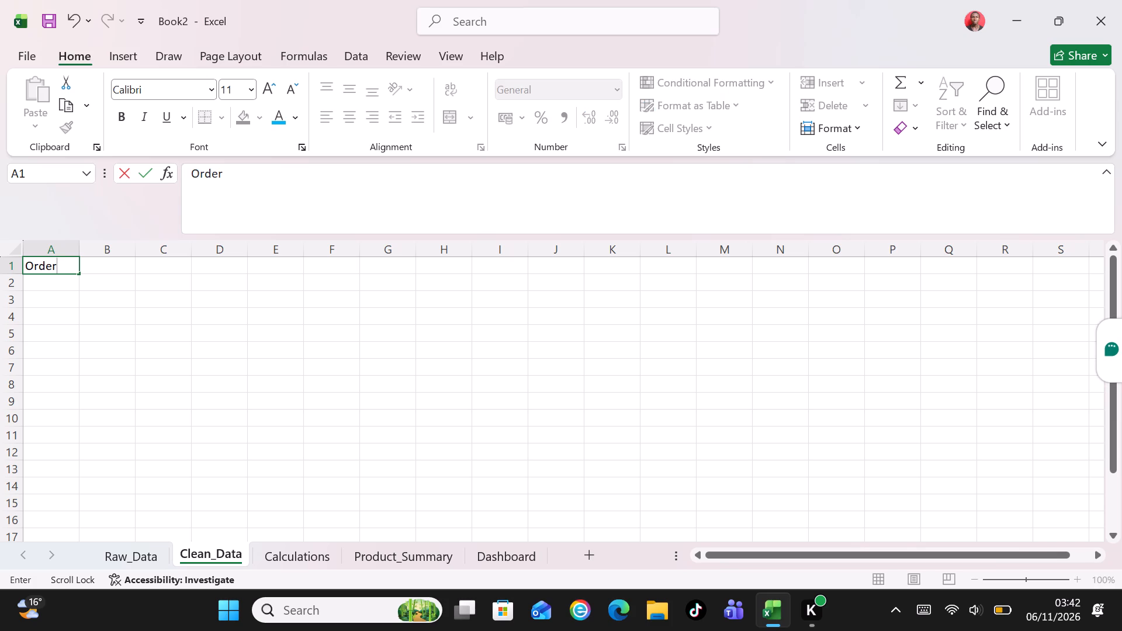
pyautogui.press('-')
pyautogui.write('ID')
pyautogui.press('Tab')
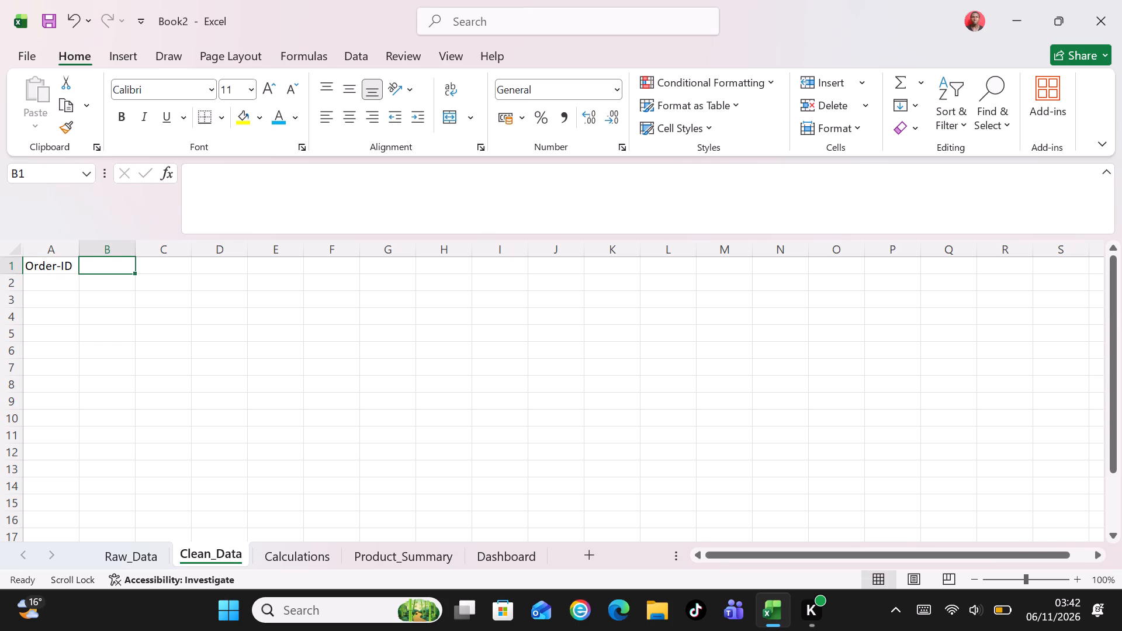
pyautogui.write('Date')
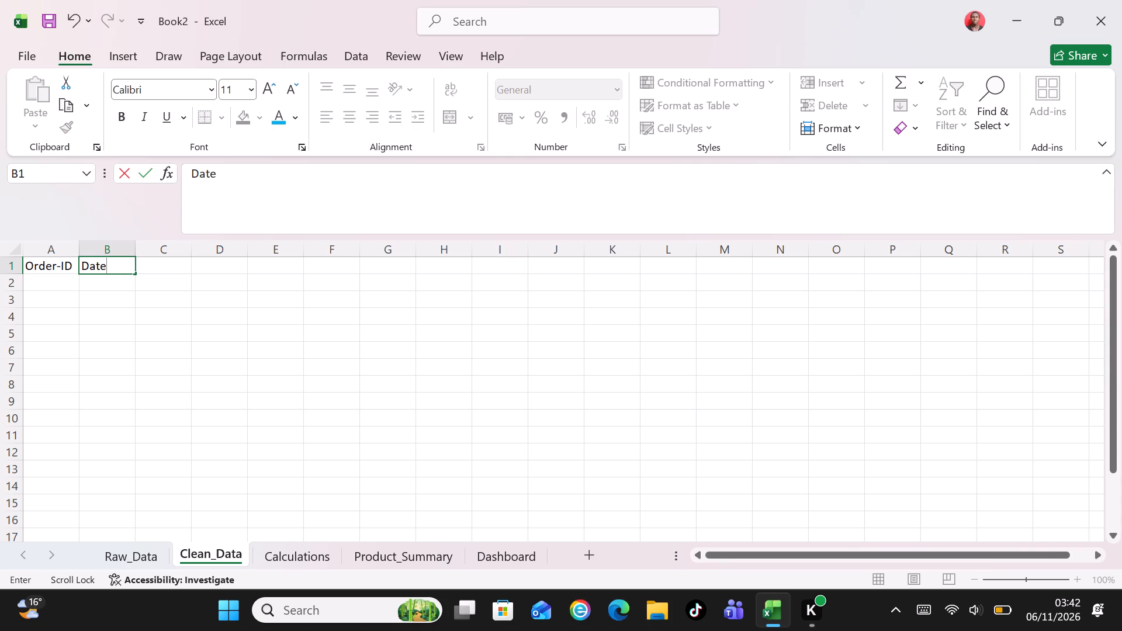
pyautogui.press('Tab')
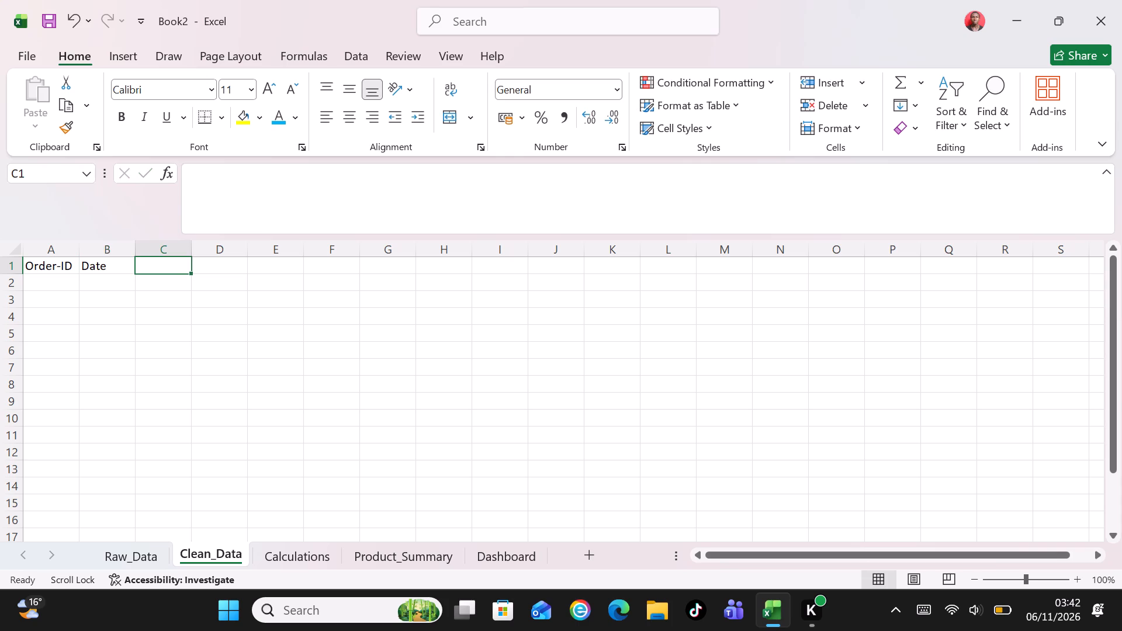
pyautogui.write('Product')
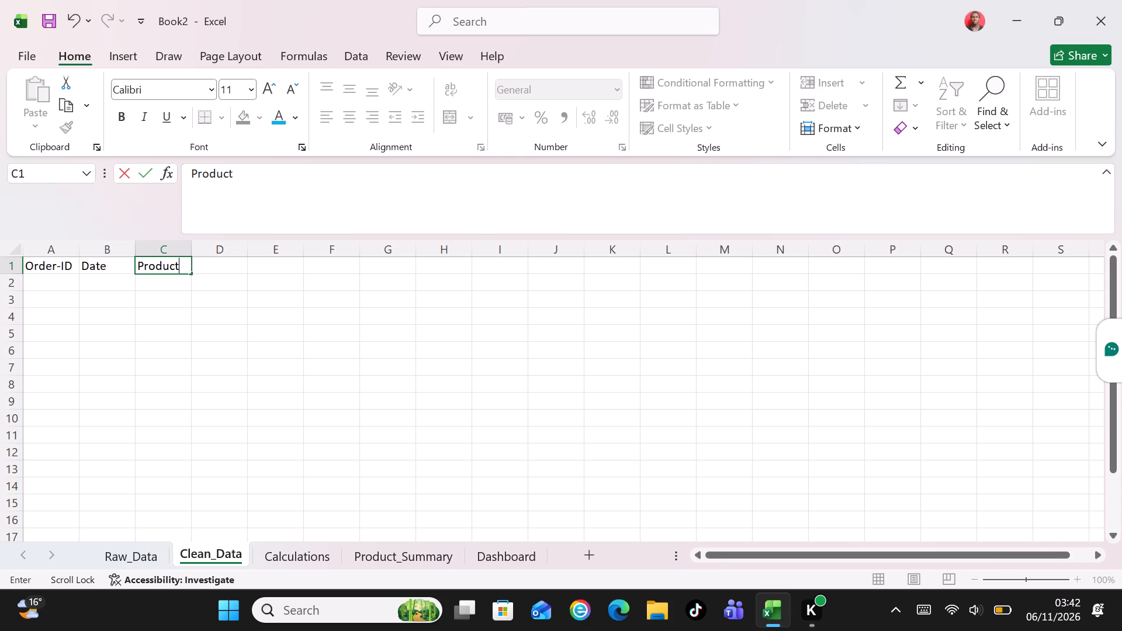
pyautogui.press('Tab')
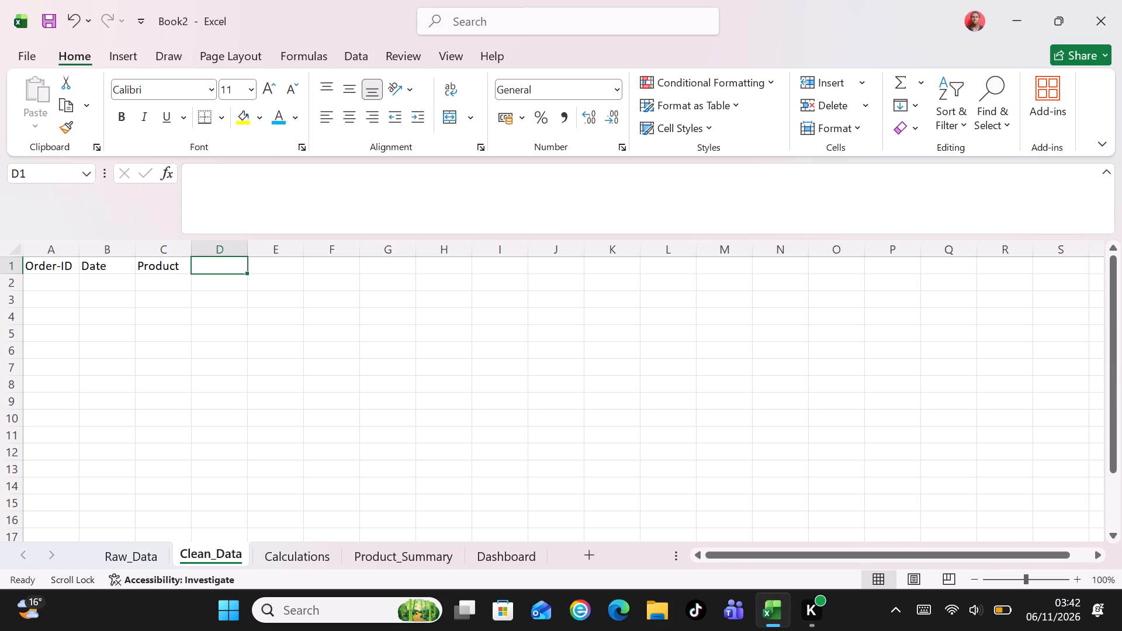
pyautogui.write('Cate')
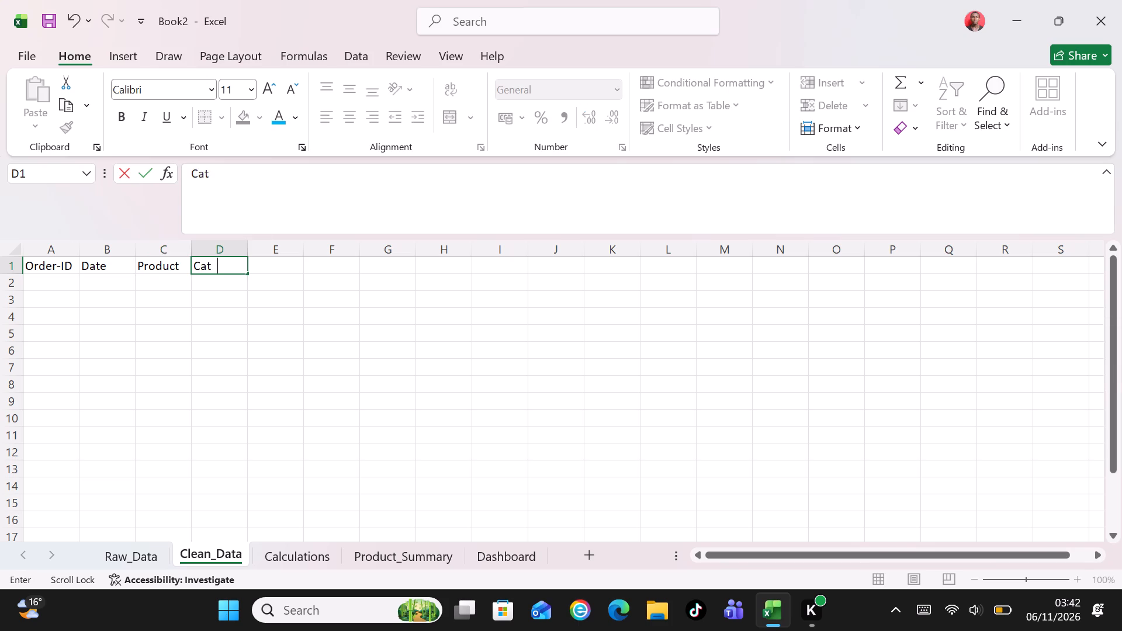
pyautogui.write('gory')
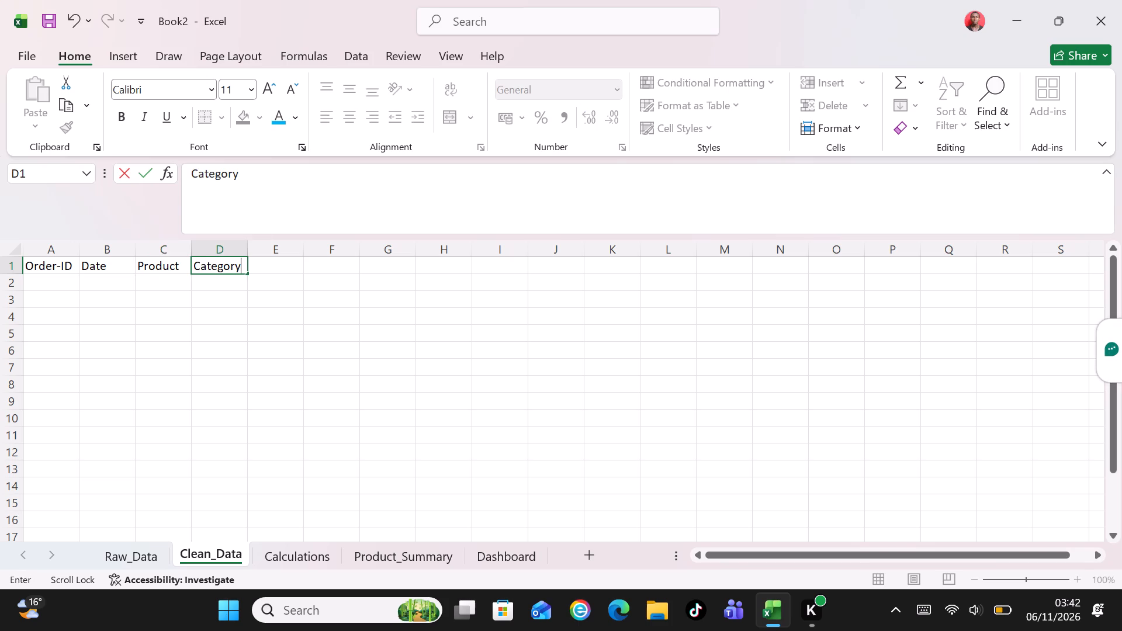
pyautogui.press('Tab')
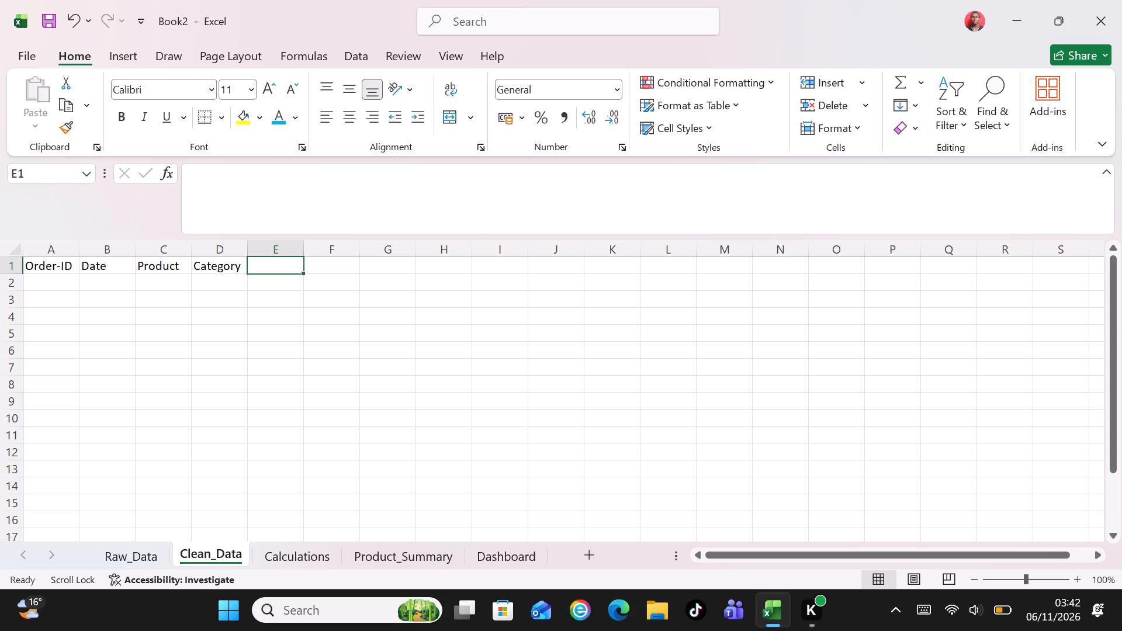
# Enter the headers Units_Sold, Unit_Price and Unit_Cost in cells E1 to G1 of Clean_Data.
pyautogui.hotkey('shift', 'u')
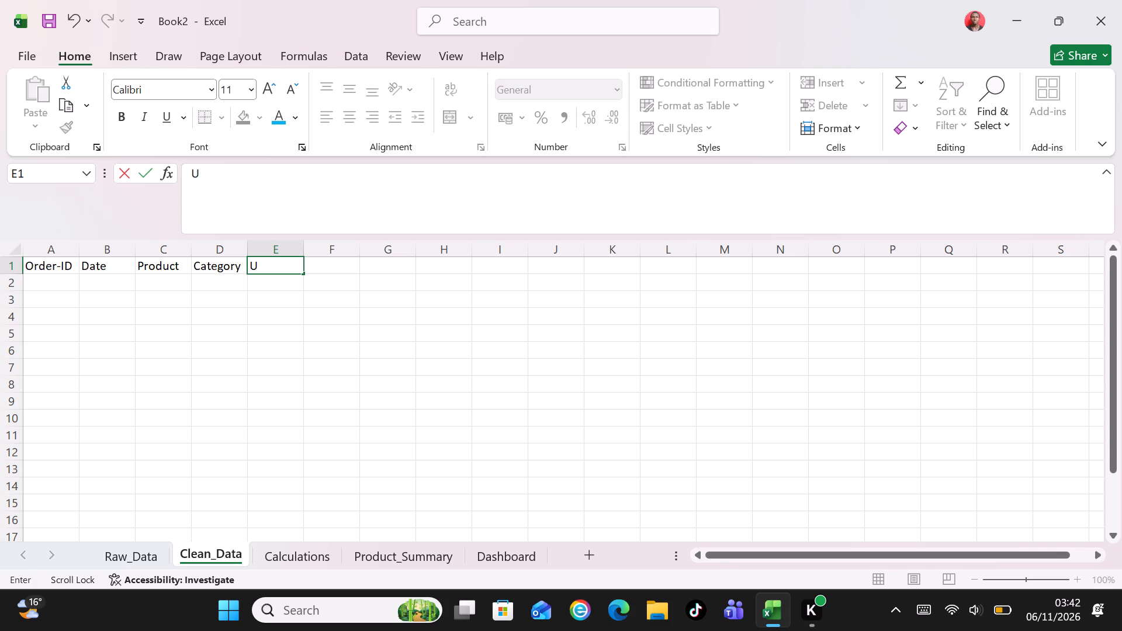
pyautogui.write('nits')
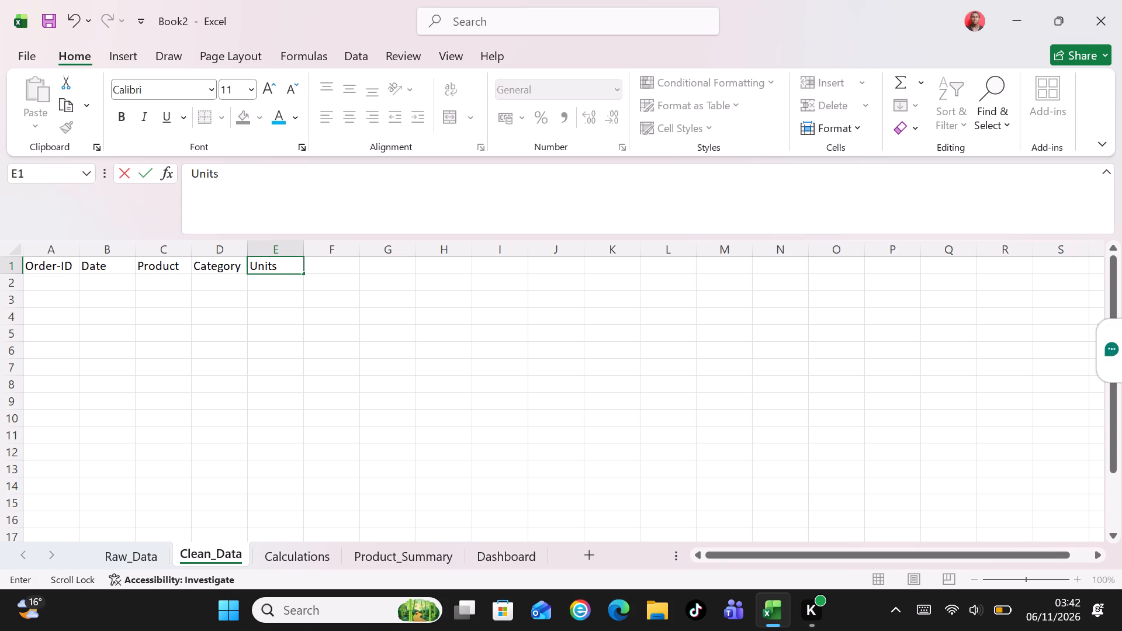
pyautogui.hotkey('shift', '_')
pyautogui.write('Sol')
pyautogui.press('d')
pyautogui.press('Tab')
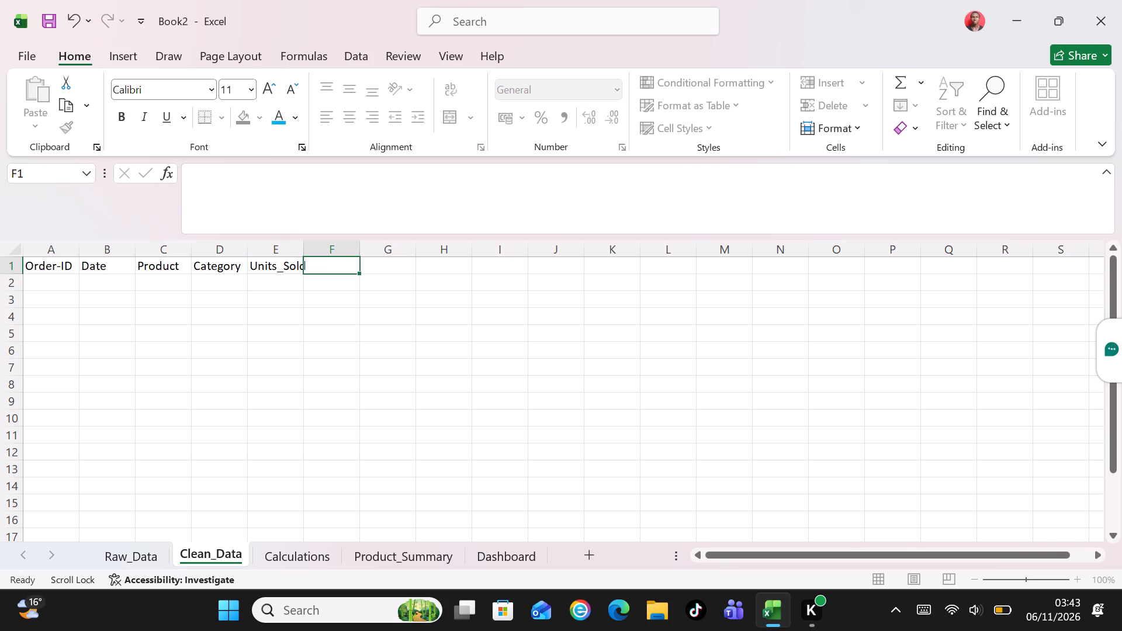
pyautogui.write('Unit')
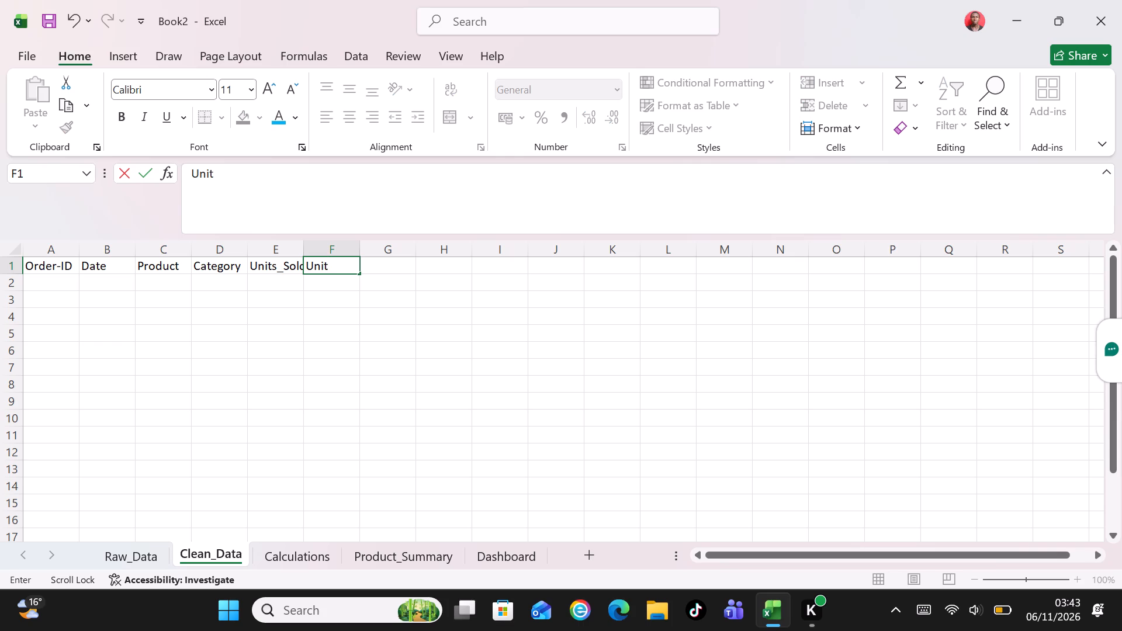
pyautogui.hotkey('shift', '_')
pyautogui.hotkey('shift', 'p')
pyautogui.write('rice')
pyautogui.press('Tab')
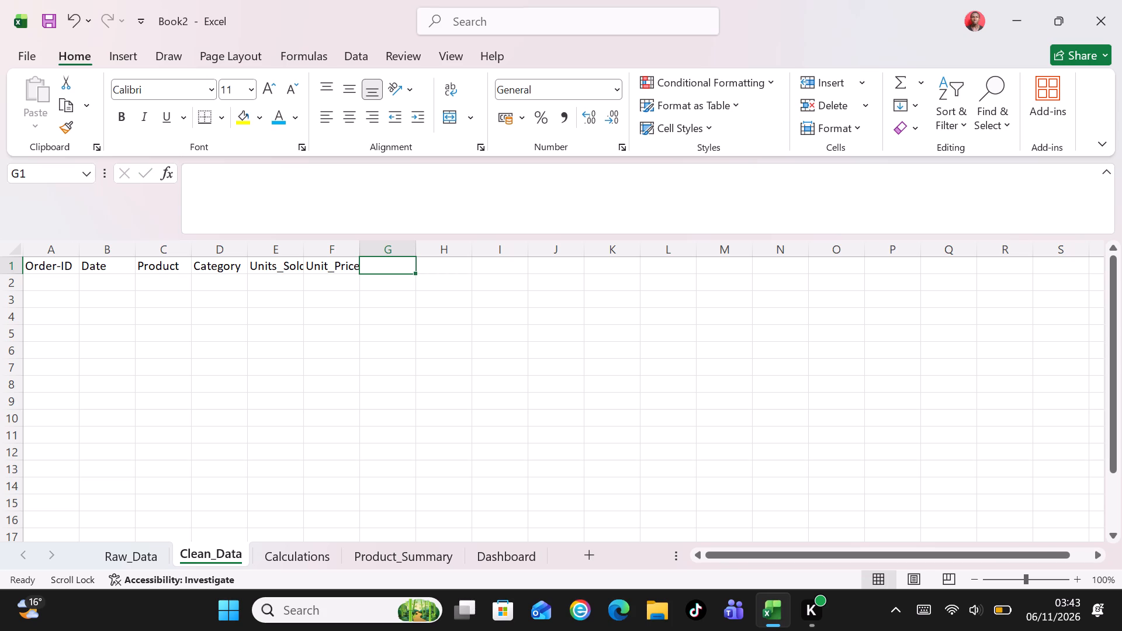
pyautogui.hotkey('shift', 'u')
pyautogui.write('nit')
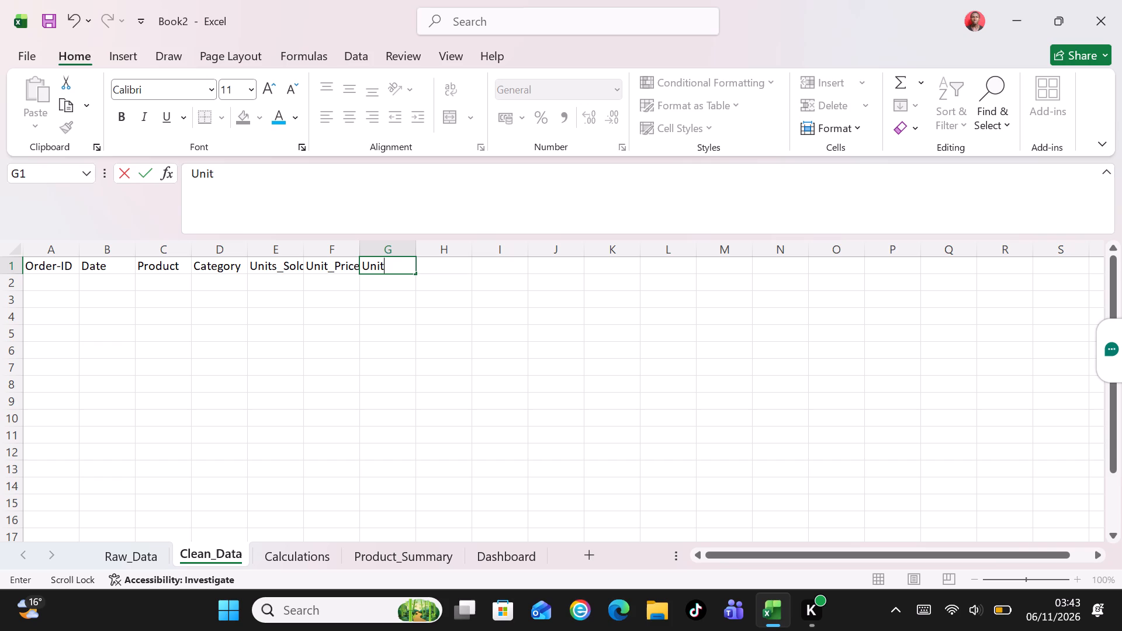
pyautogui.hotkey('shift', '_')
pyautogui.hotkey('shift', 'c')
pyautogui.write('ost')
pyautogui.press('Tab')
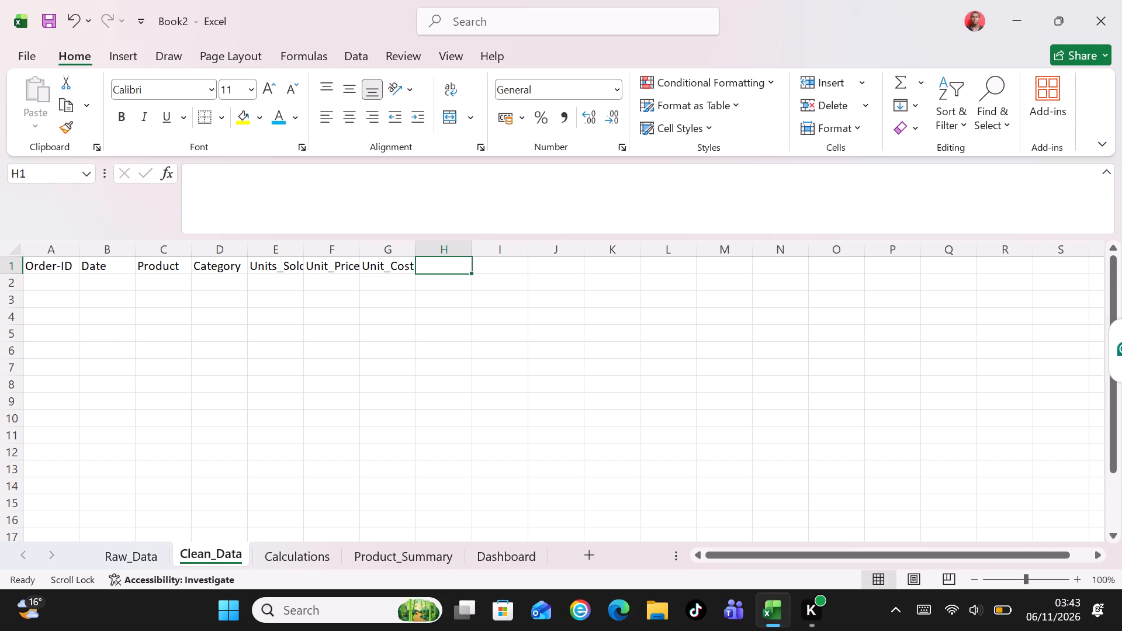
# Enter the headers Revenue and Total-Cost in cells H1 and I1 of Clean_Data.
pyautogui.write('Re')
pyautogui.write('venue')
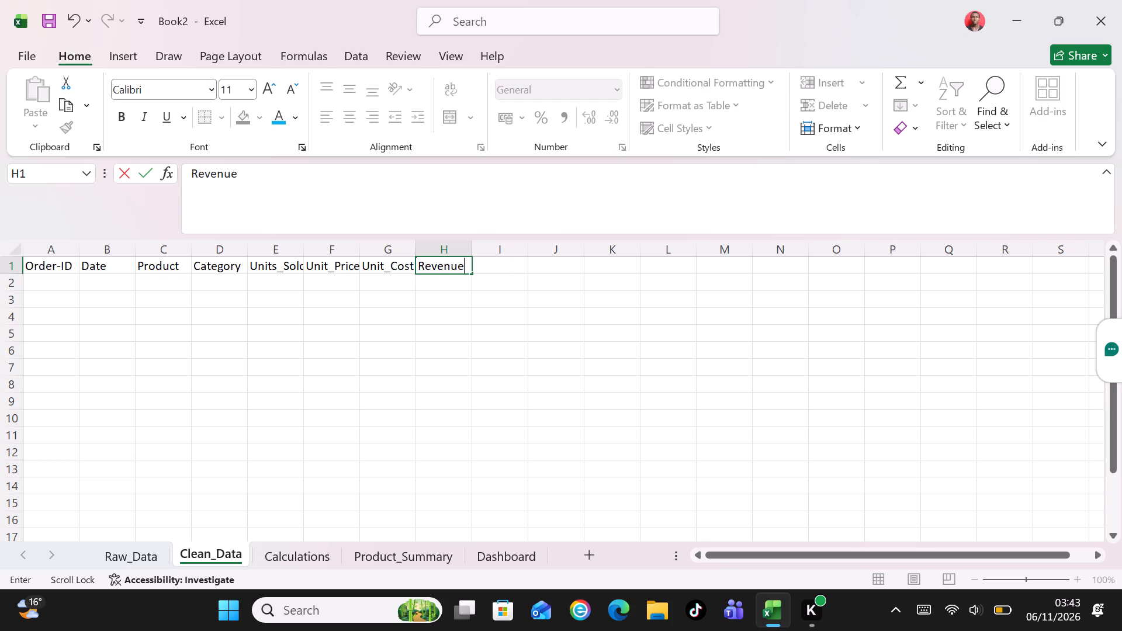
pyautogui.press('Tab')
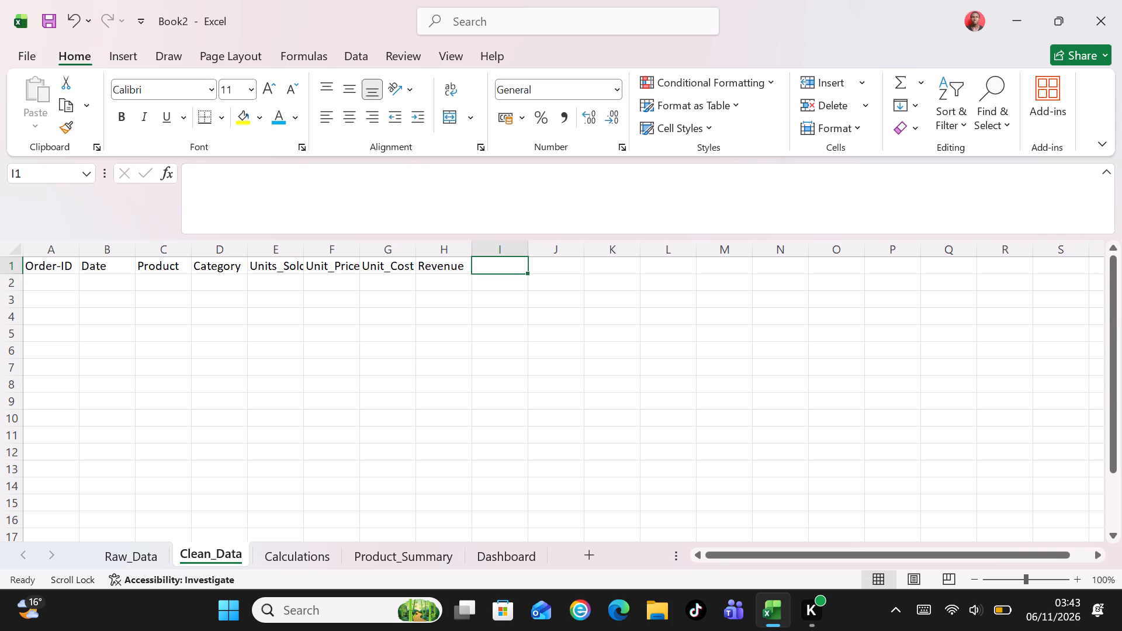
pyautogui.hotkey('shift', 't')
pyautogui.write('otal')
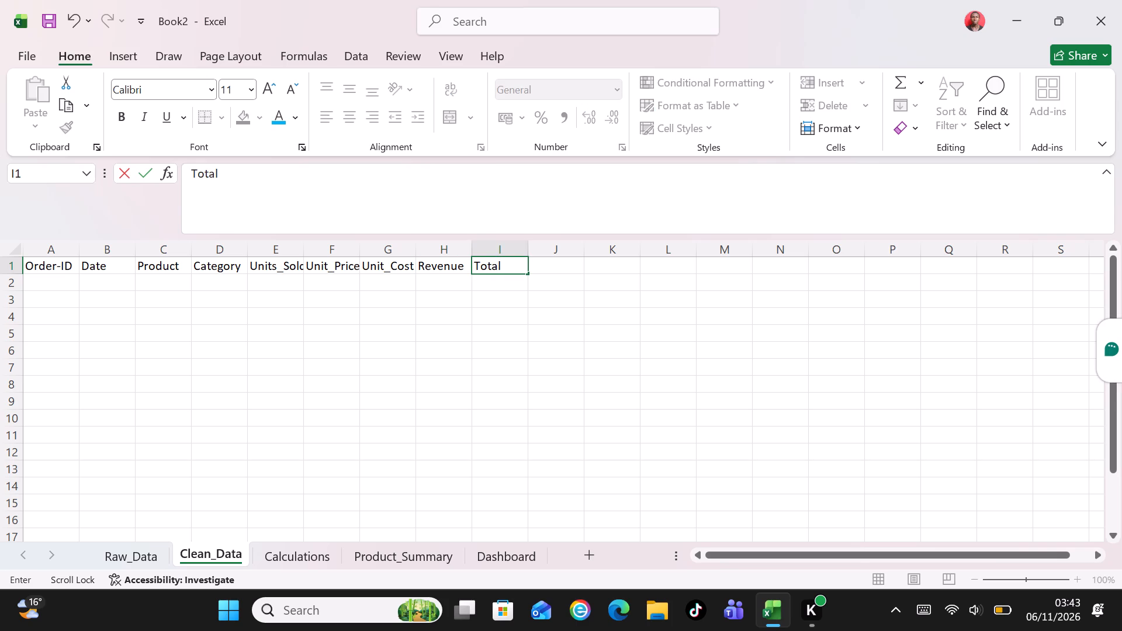
pyautogui.press('-')
pyautogui.write('Cost')
pyautogui.press('Tab')
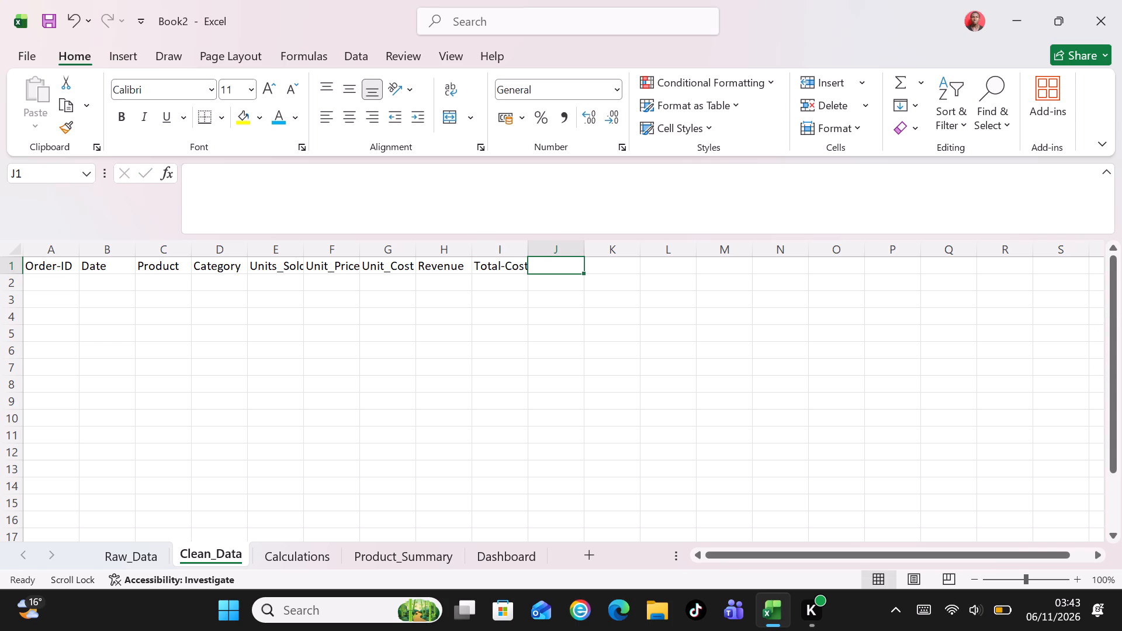
# Enter the headers Gross_Profit and Data_Status in cells J1 and K1 of Clean_Data.
pyautogui.write('Gross')
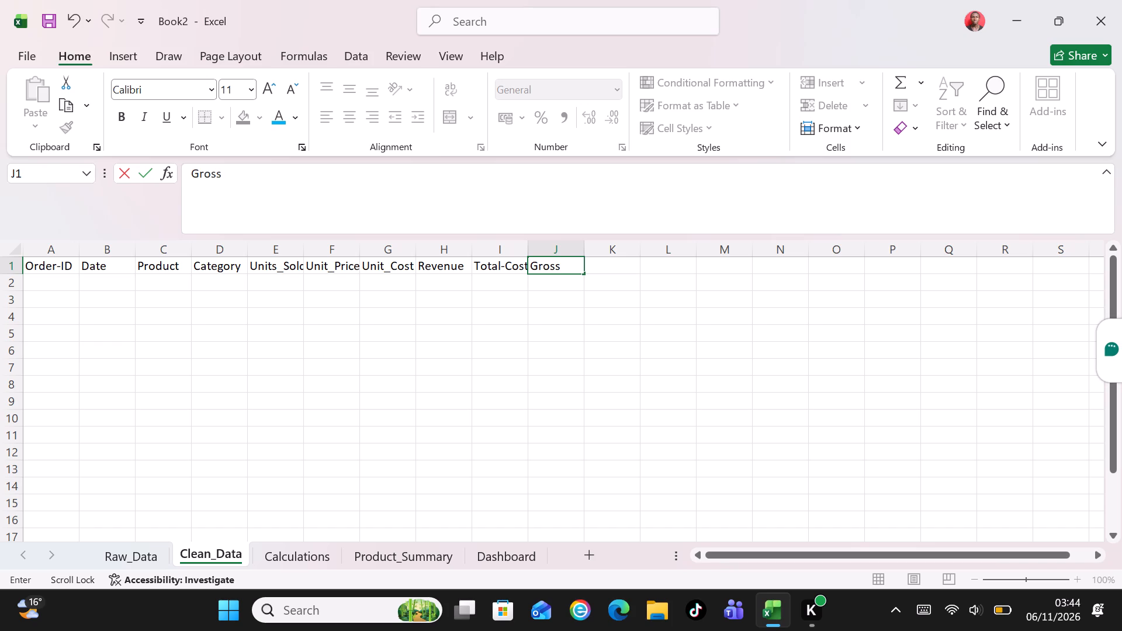
pyautogui.hotkey('shift', '_')
pyautogui.hotkey('shift', 'p')
pyautogui.write('rof')
pyautogui.write('it')
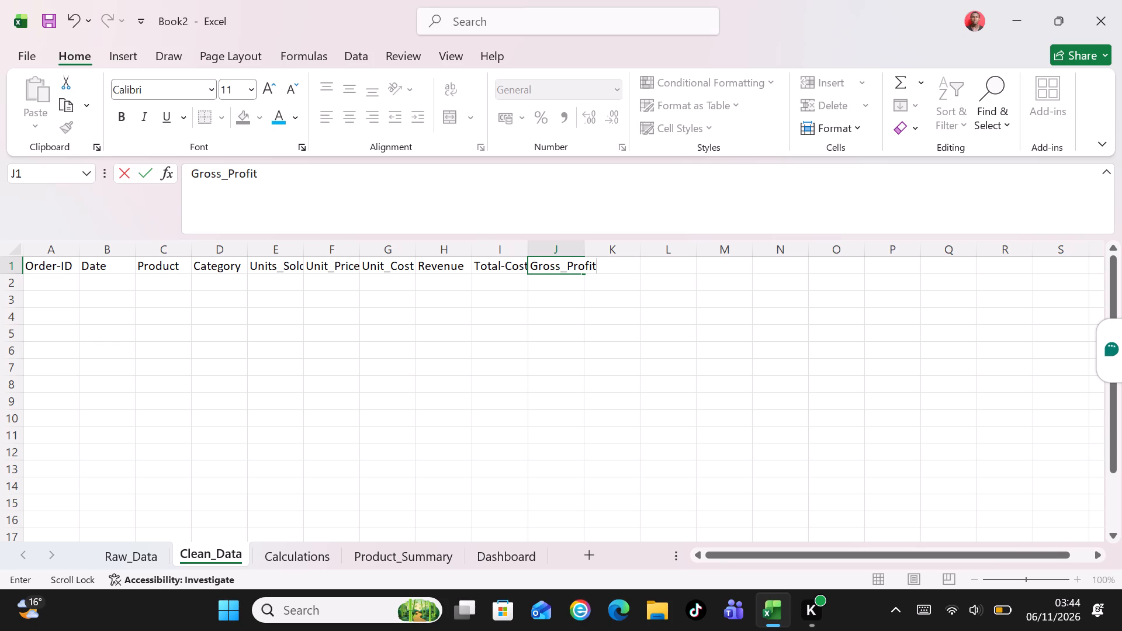
pyautogui.press('Tab')
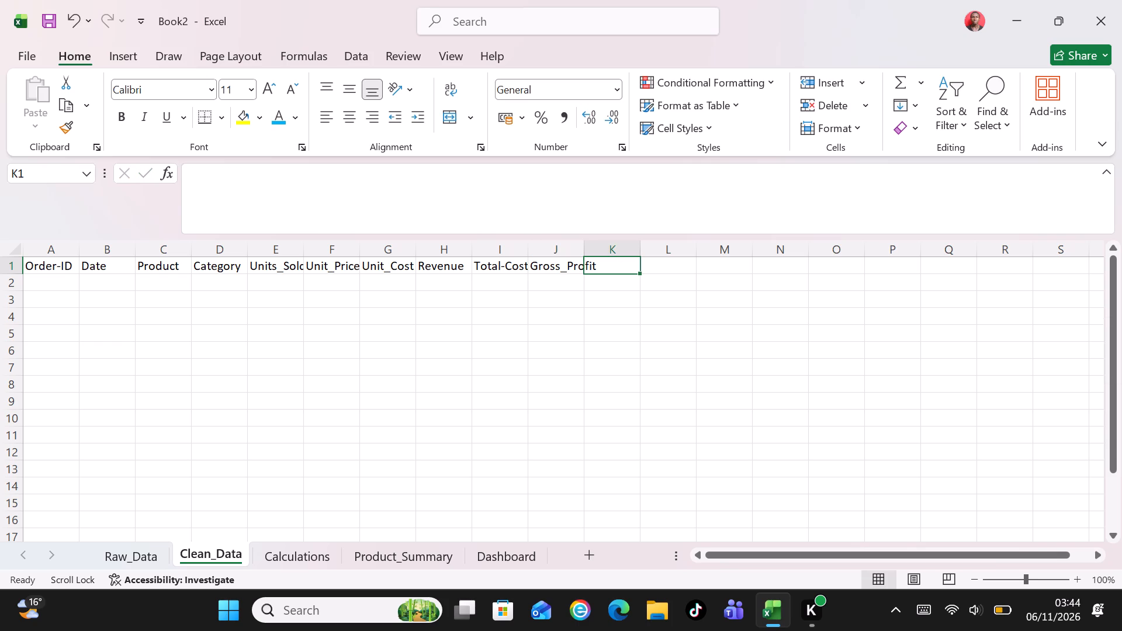
pyautogui.hotkey('shift', 'd')
pyautogui.write('ata')
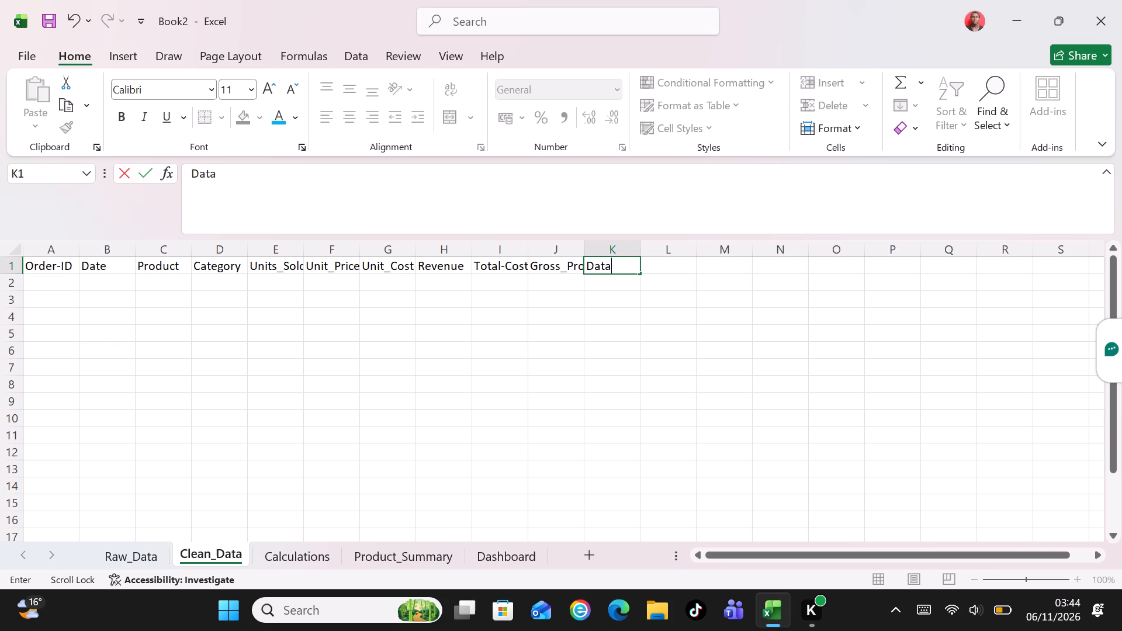
pyautogui.hotkey('shift', '_')
pyautogui.write('Status')
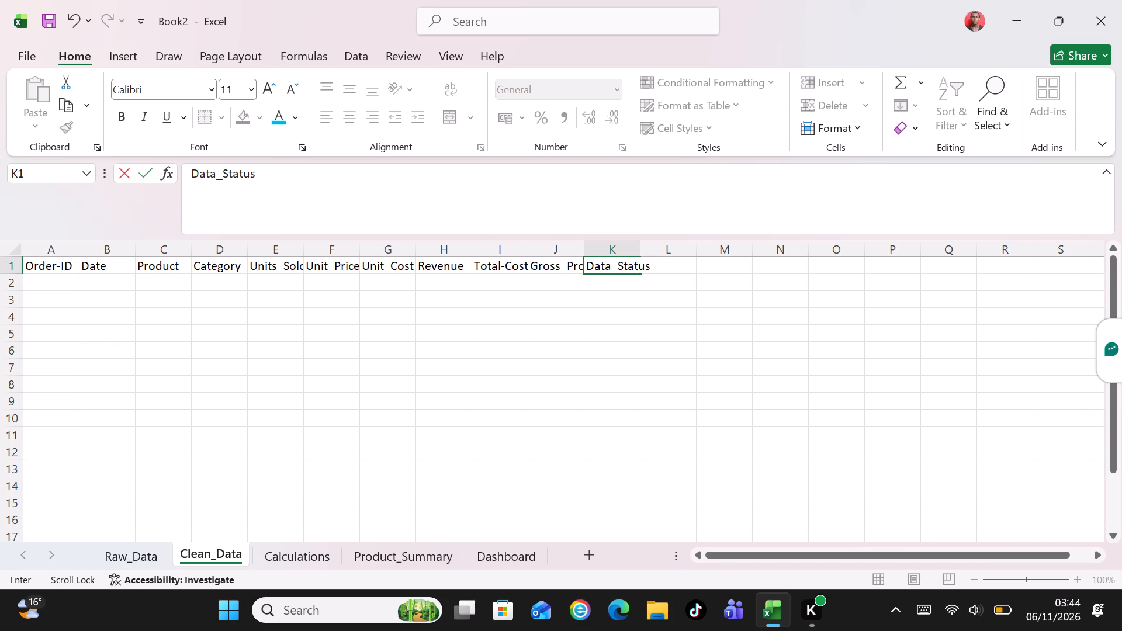
pyautogui.press('Return')
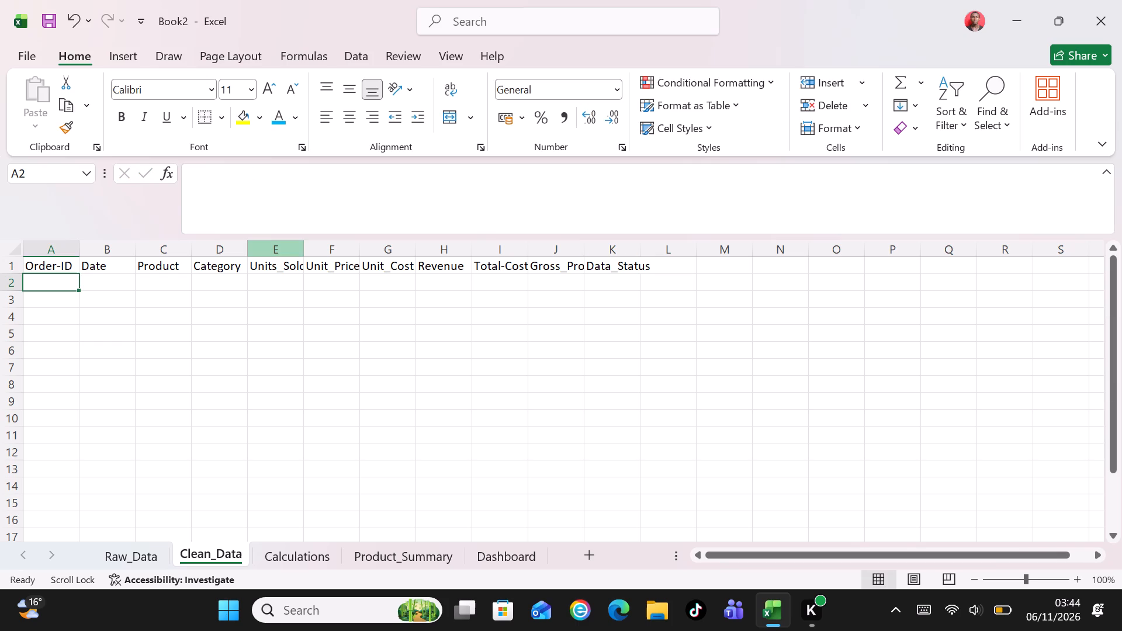
# Autofit the widths of the Units_Sold, Unit_Price, Gross_Profit and Data_Status columns on Clean_Data.
pyautogui.doubleClick(300, 254)
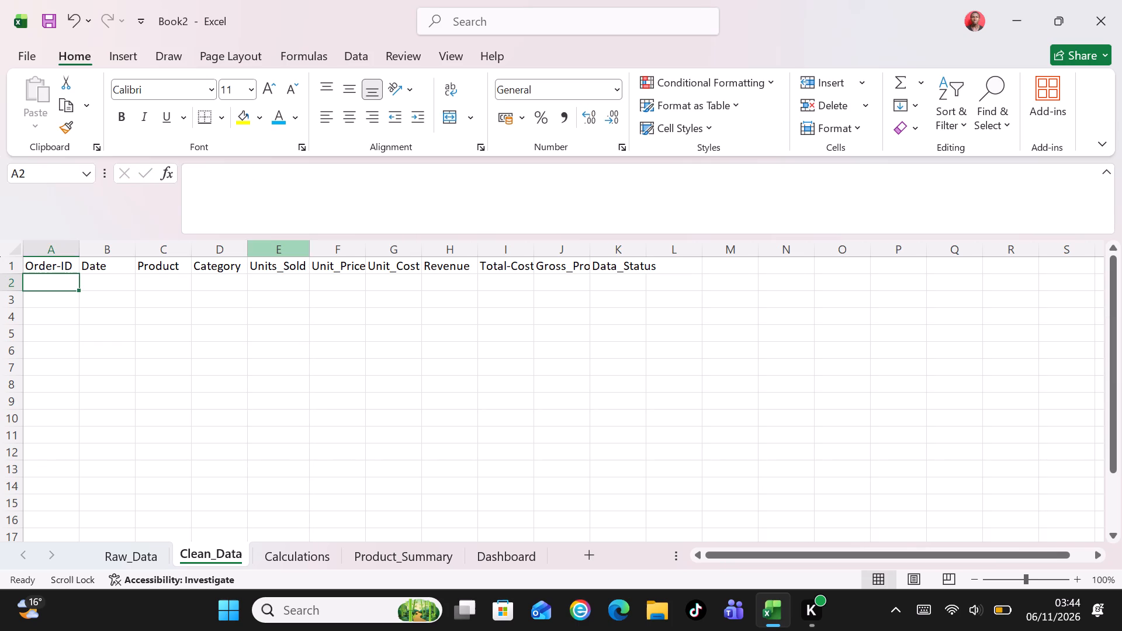
pyautogui.doubleClick(366, 254)
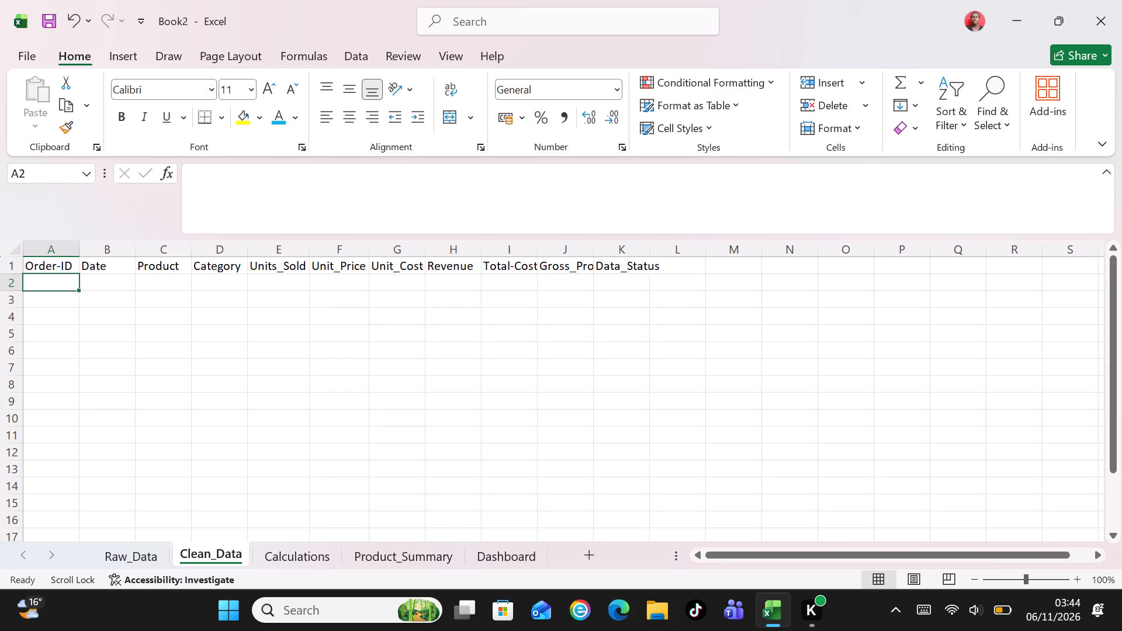
pyautogui.doubleClick(594, 254)
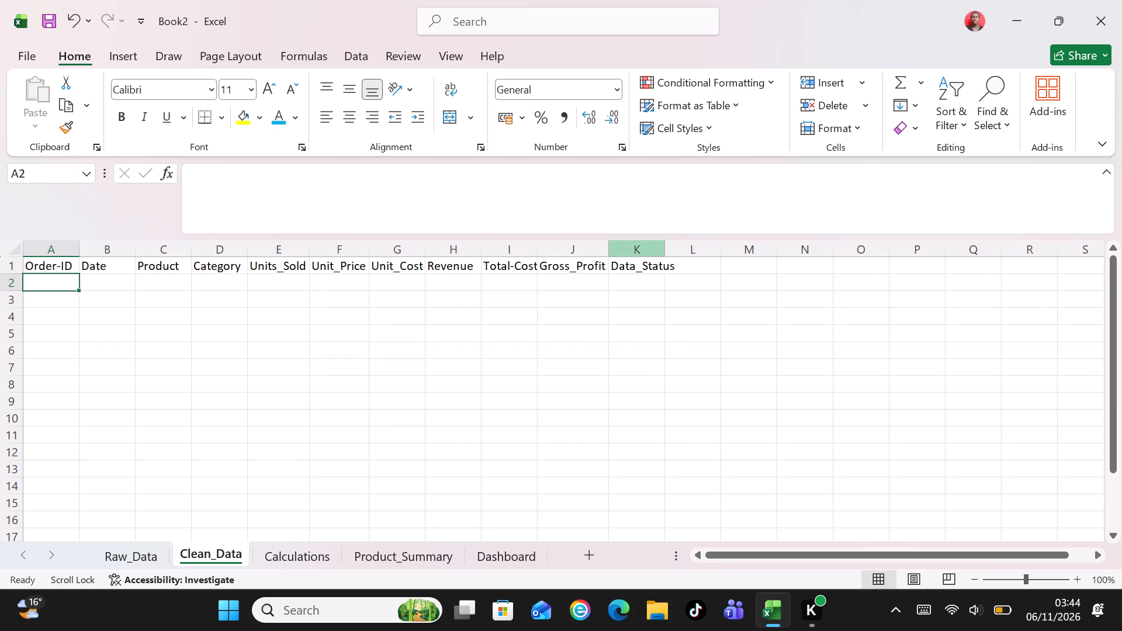
pyautogui.click(664, 254)
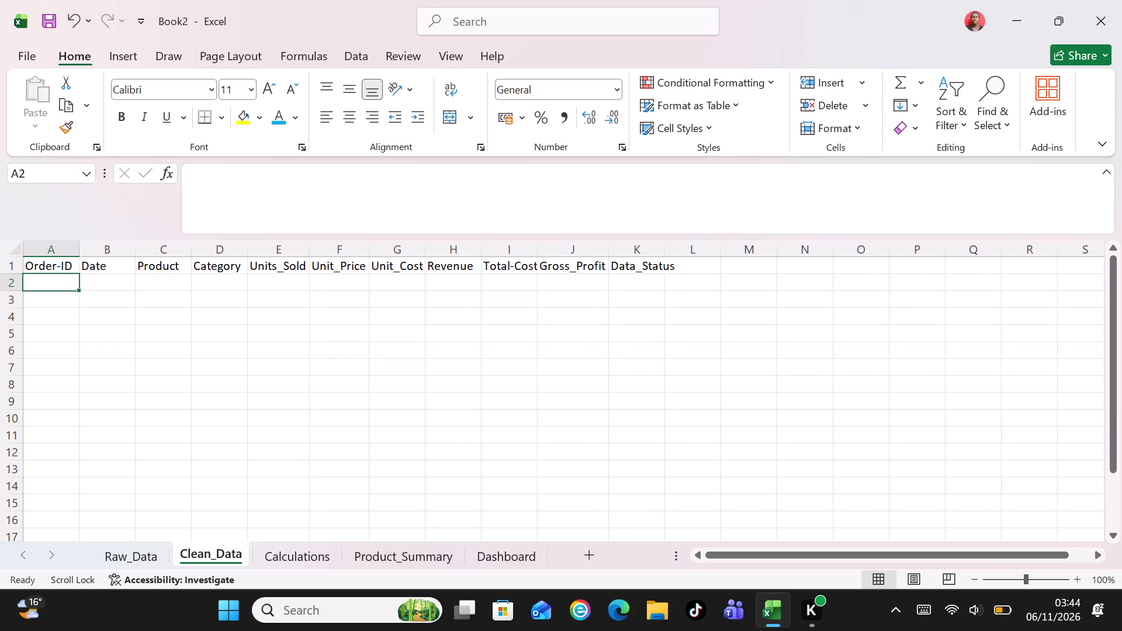
pyautogui.doubleClick(664, 254)
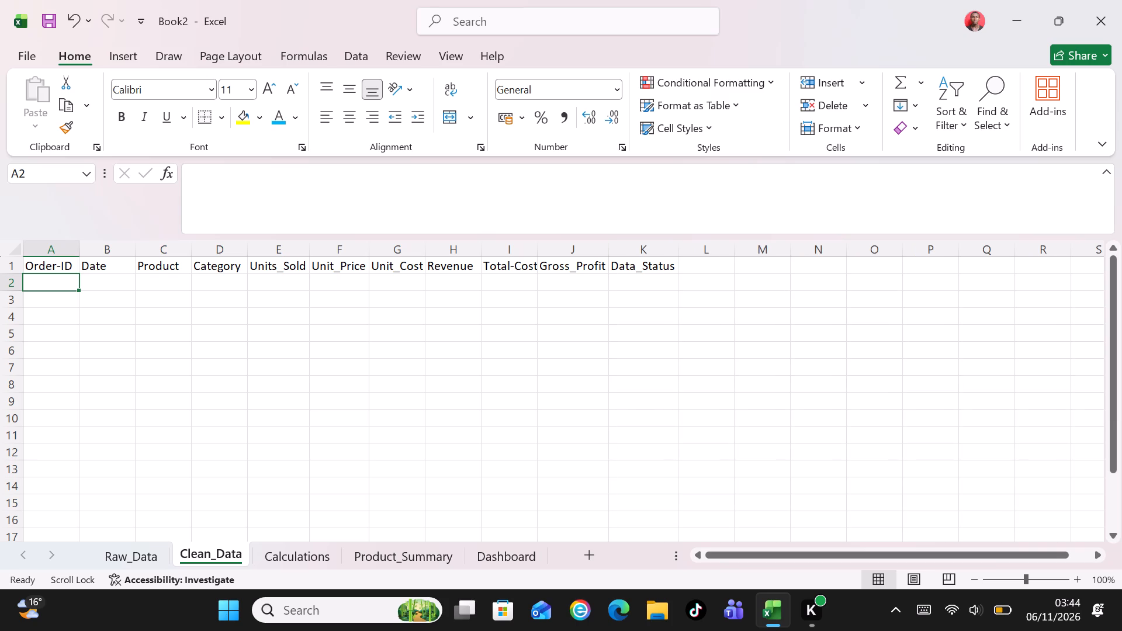
# Enter the formula =Raw_Data!A2 in cell A2 of Clean_Data to link the first order ID.
pyautogui.click(46, 280)
pyautogui.press('=')
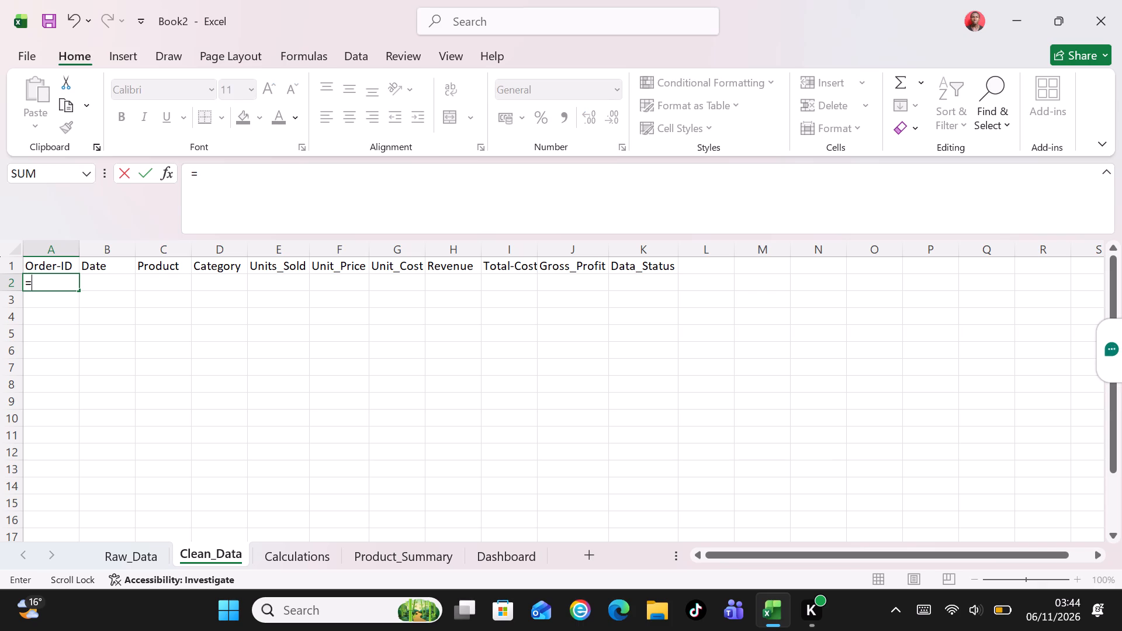
pyautogui.write('Raw')
pyautogui.hotkey('shift', '_')
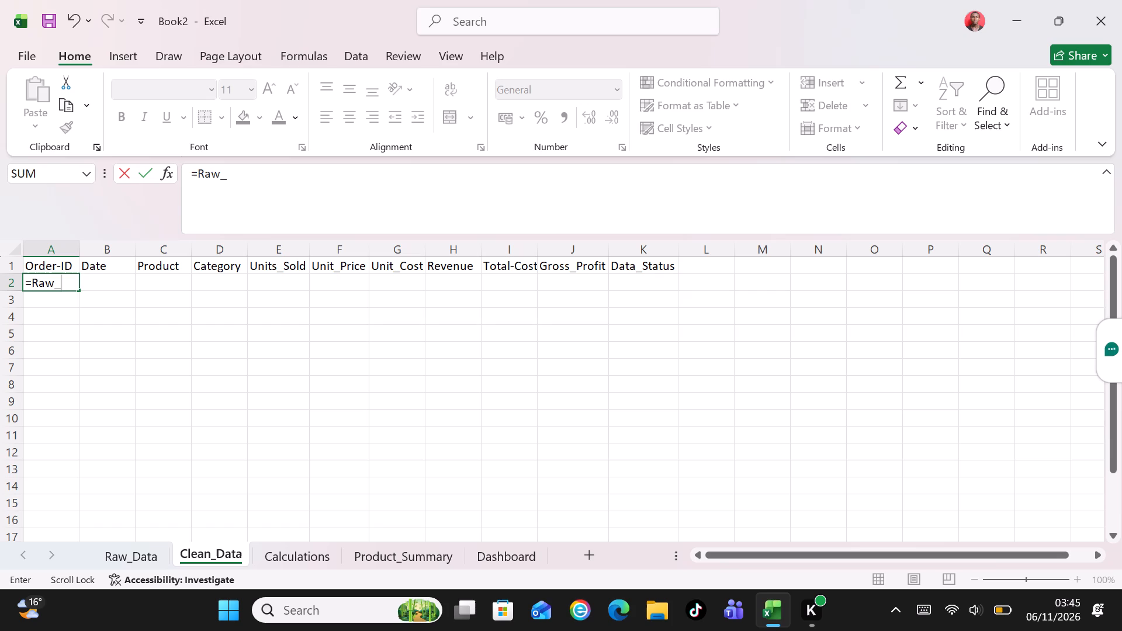
pyautogui.write('Data')
pyautogui.hotkey('shift', '!')
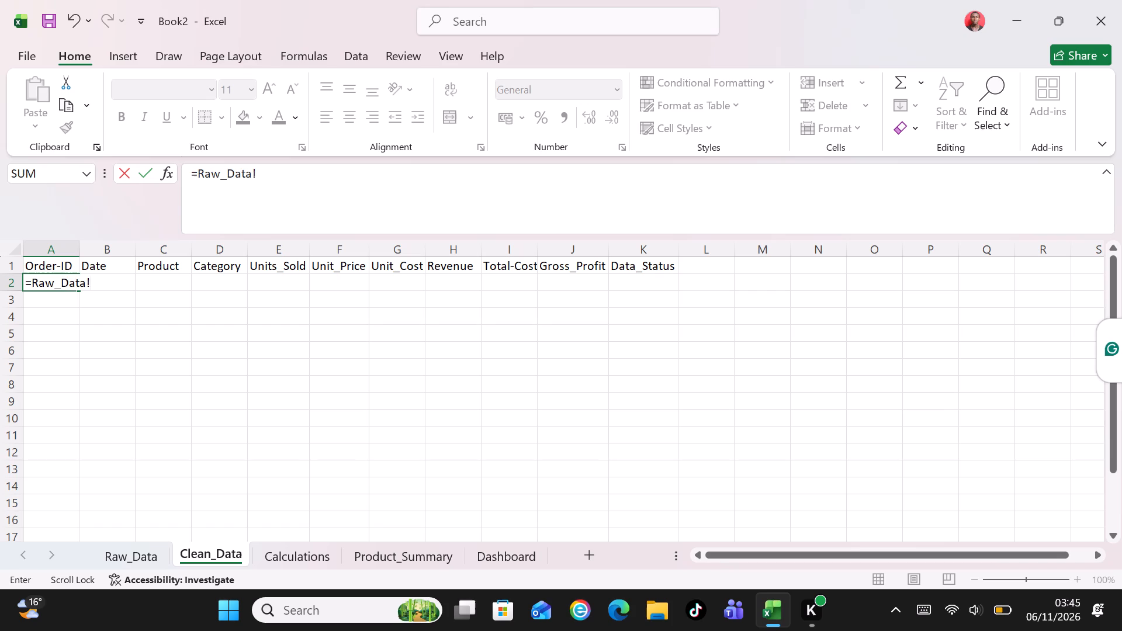
pyautogui.write('A2')
pyautogui.press('Return')
# Enter the formula =Raw_Data!B2 in cell B2 of Clean_Data to link the first order's date.
pyautogui.click(92, 287)
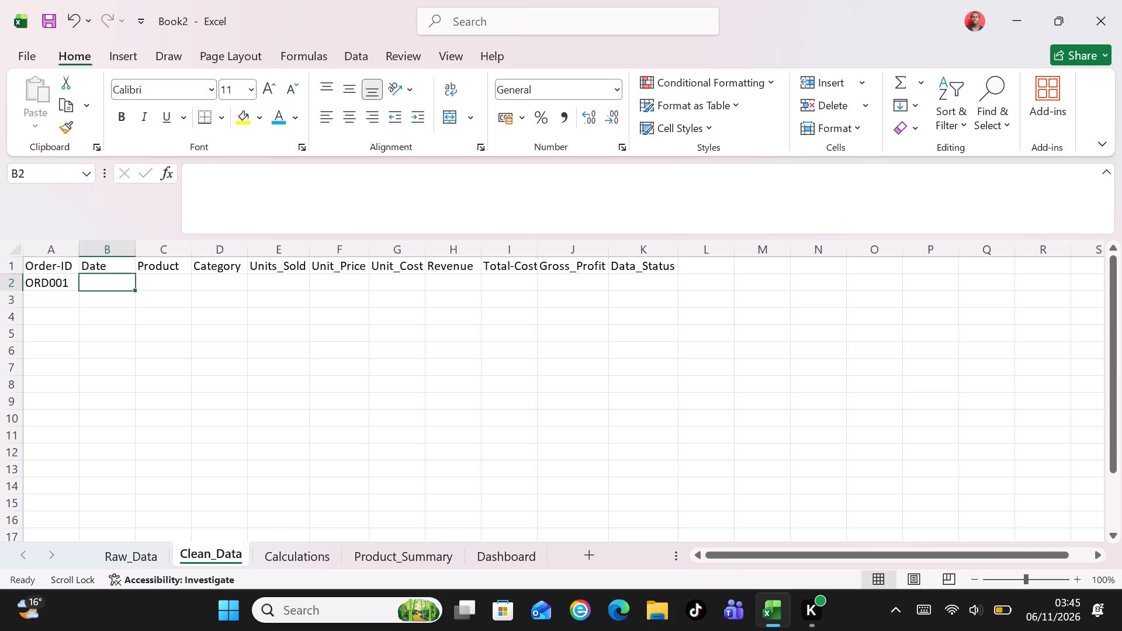
pyautogui.press('=')
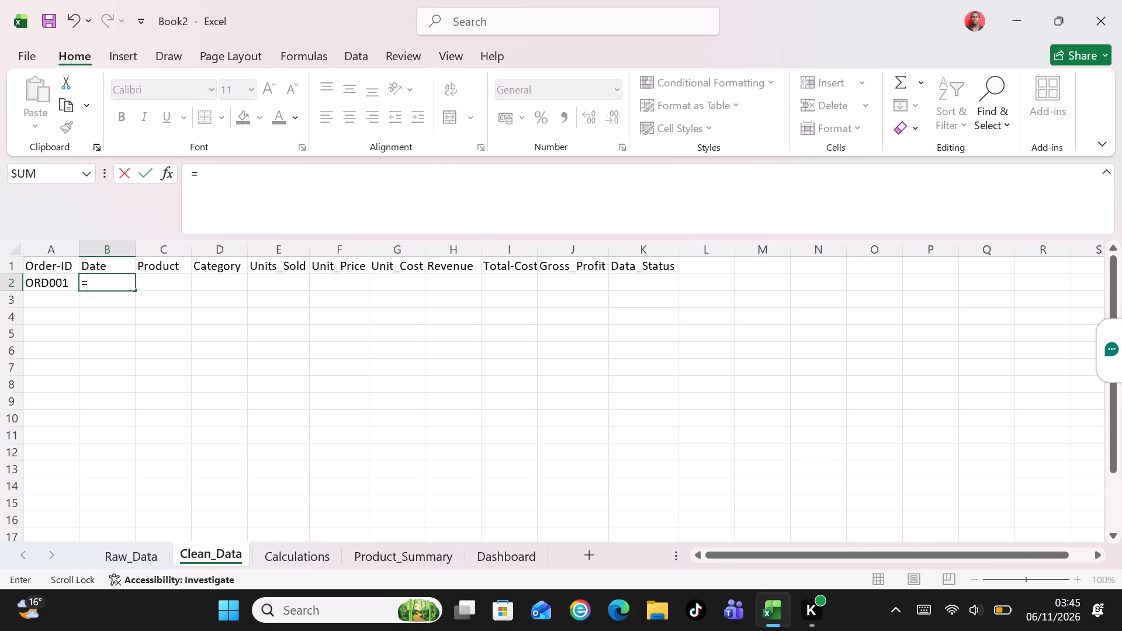
pyautogui.press('r')
pyautogui.write('aw')
pyautogui.hotkey('shift', '_')
pyautogui.write('Data')
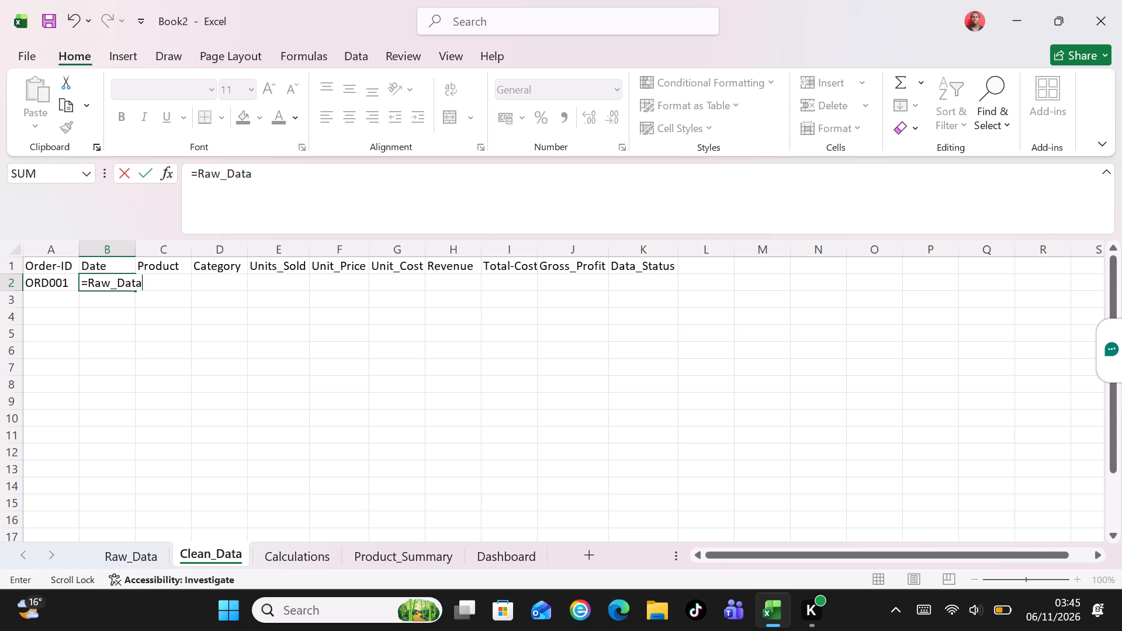
pyautogui.hotkey('shift', '!')
pyautogui.hotkey('shift', 'b')
pyautogui.press('2')
pyautogui.press('Tab')
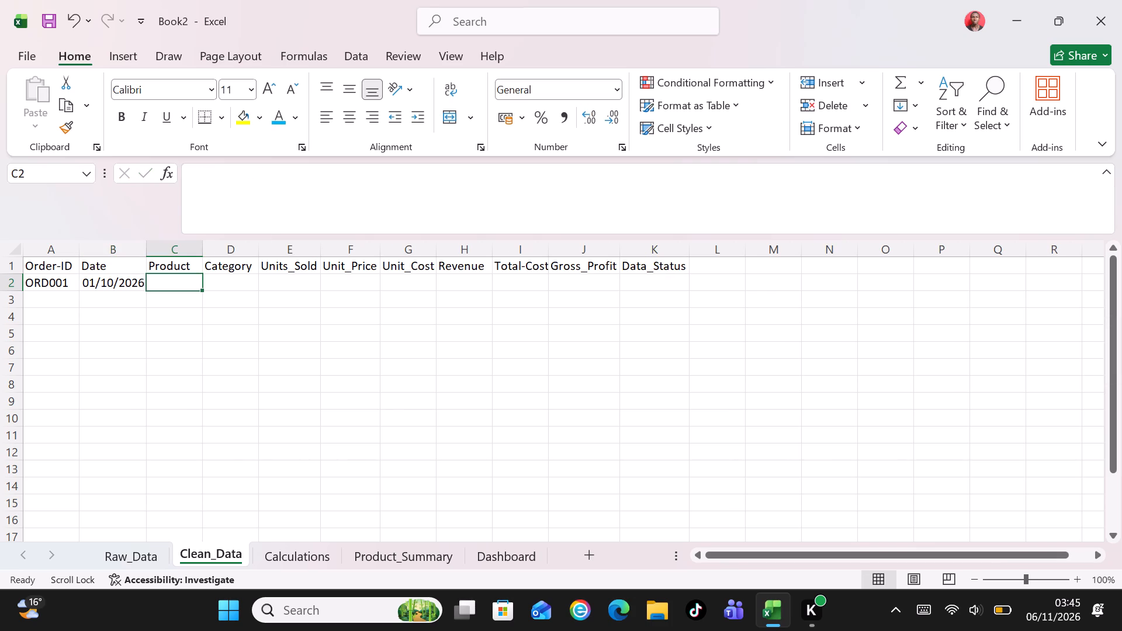
# Enter the formula =Raw_Data!C2 in cell C2 of Clean_Data to link the first order's product.
pyautogui.hotkey('shift', 'r')
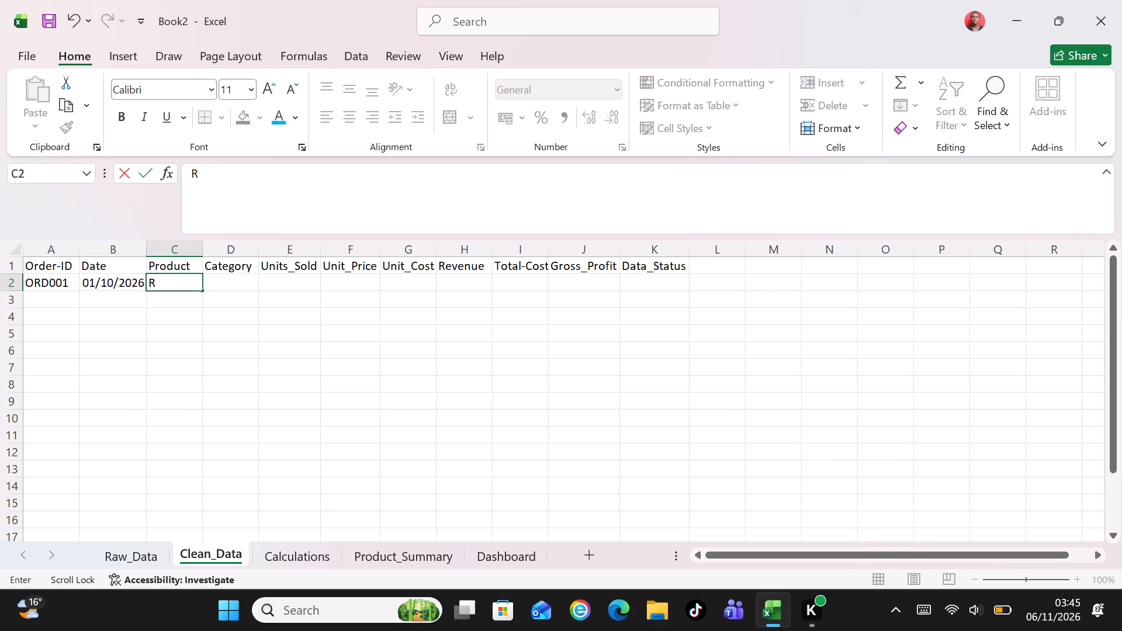
pyautogui.press('BackSpace')
pyautogui.press('=')
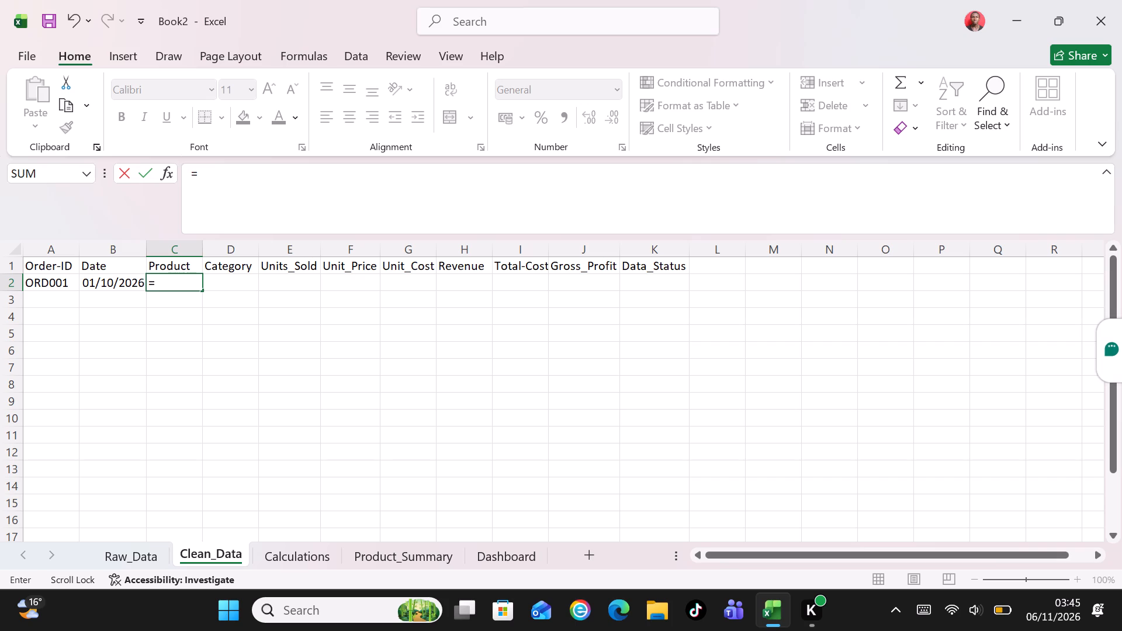
pyautogui.write('Raw')
pyautogui.hotkey('shift', '_')
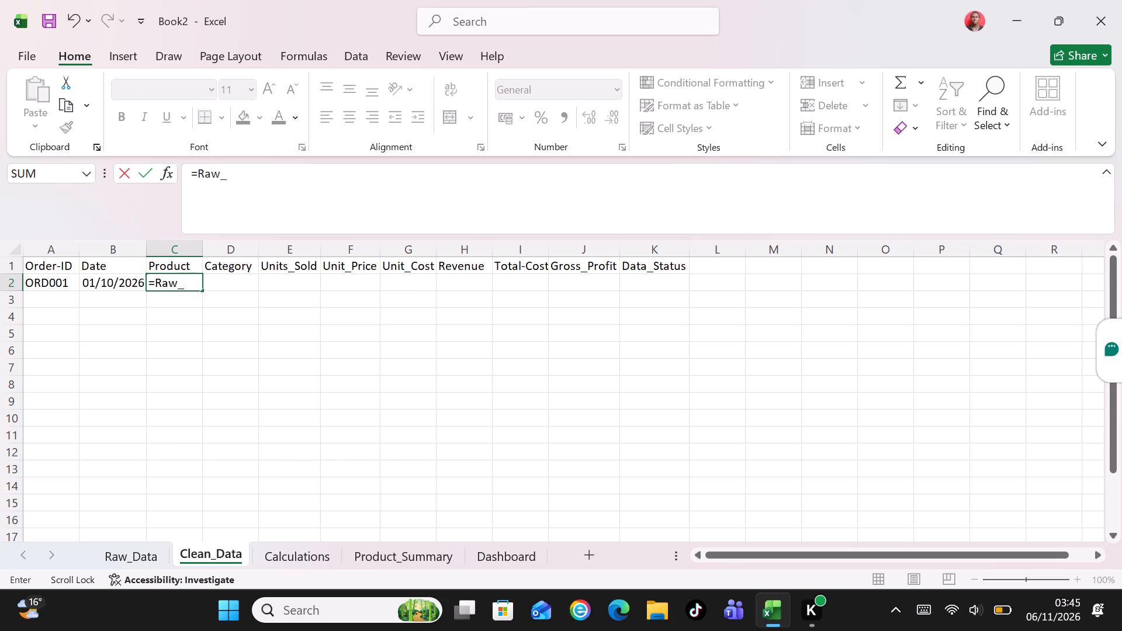
pyautogui.write('Dar')
pyautogui.press('BackSpace')
pyautogui.write('ta')
pyautogui.hotkey('shift', '!')
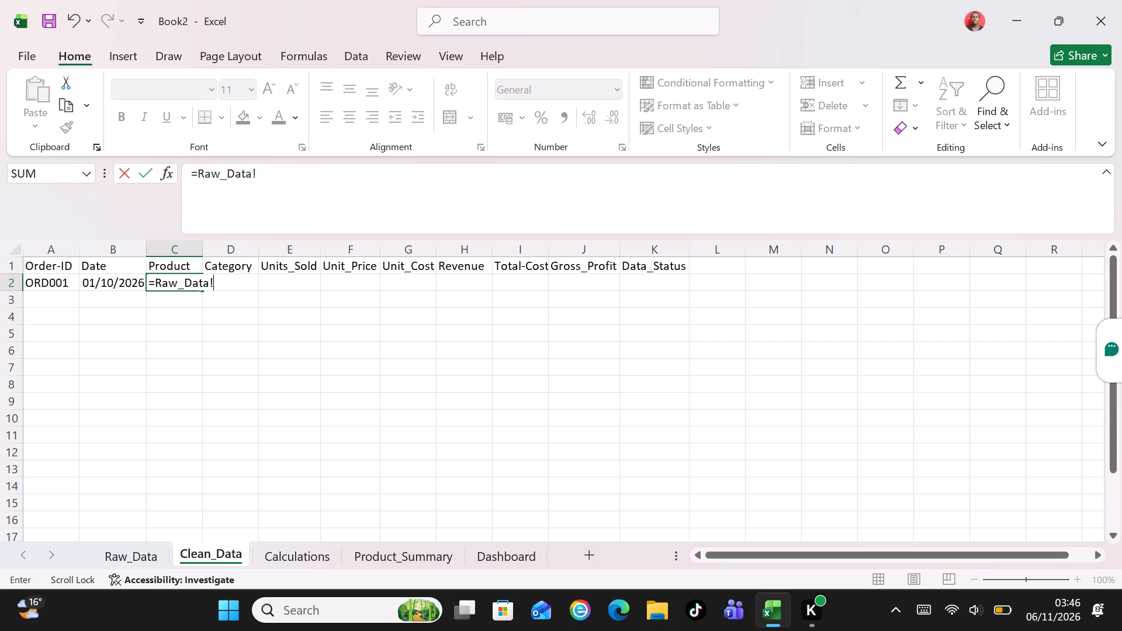
pyautogui.write('C2')
pyautogui.press('Tab')
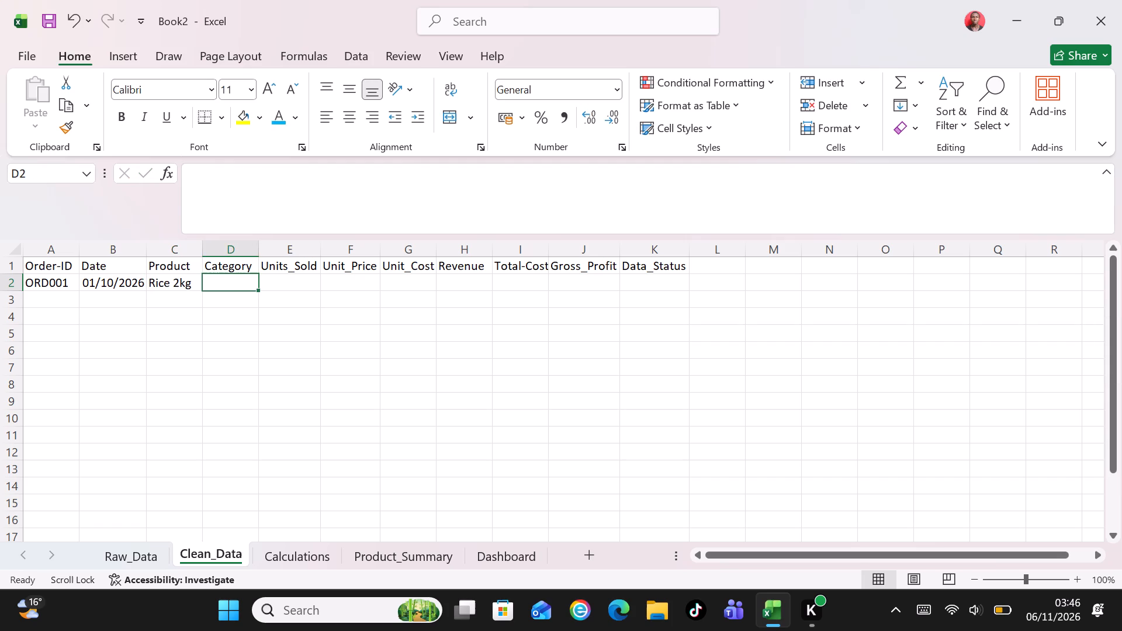
# Enter the formula =Raw_Data!D2 in cell D2 of Clean_Data to link the first order's category.
pyautogui.press('=')
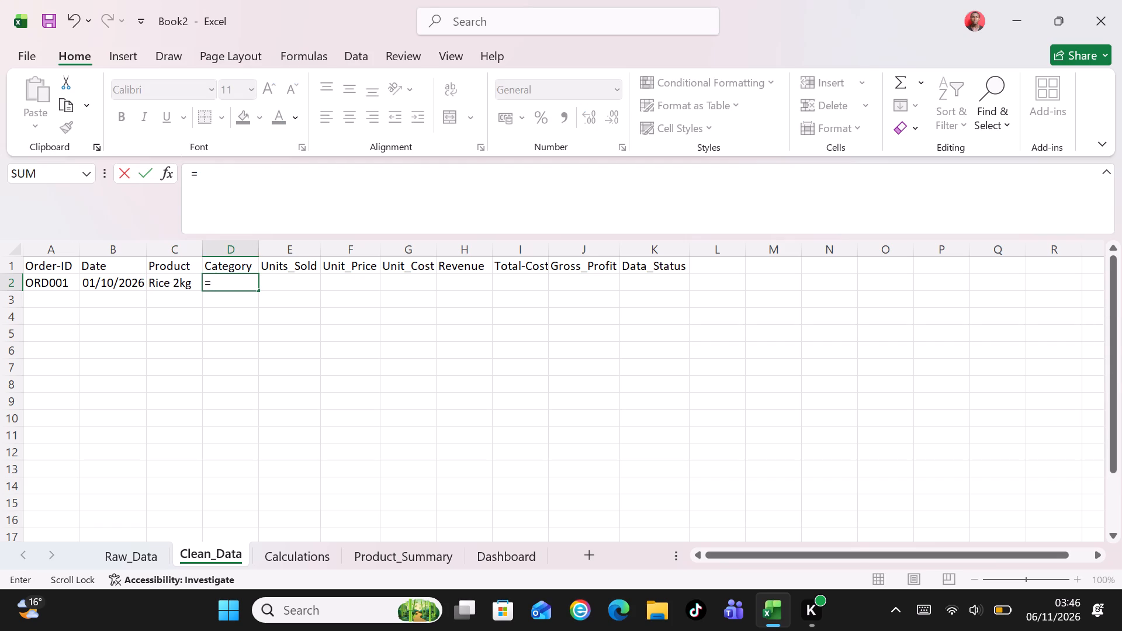
pyautogui.write('Raw')
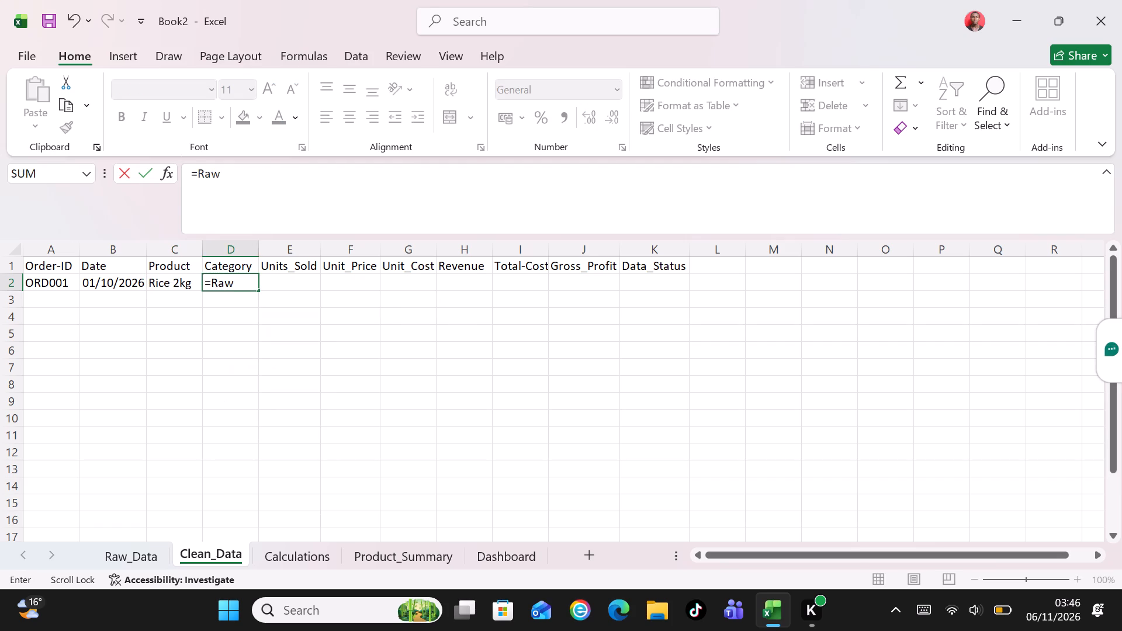
pyautogui.hotkey('shift', '_')
pyautogui.write('Data')
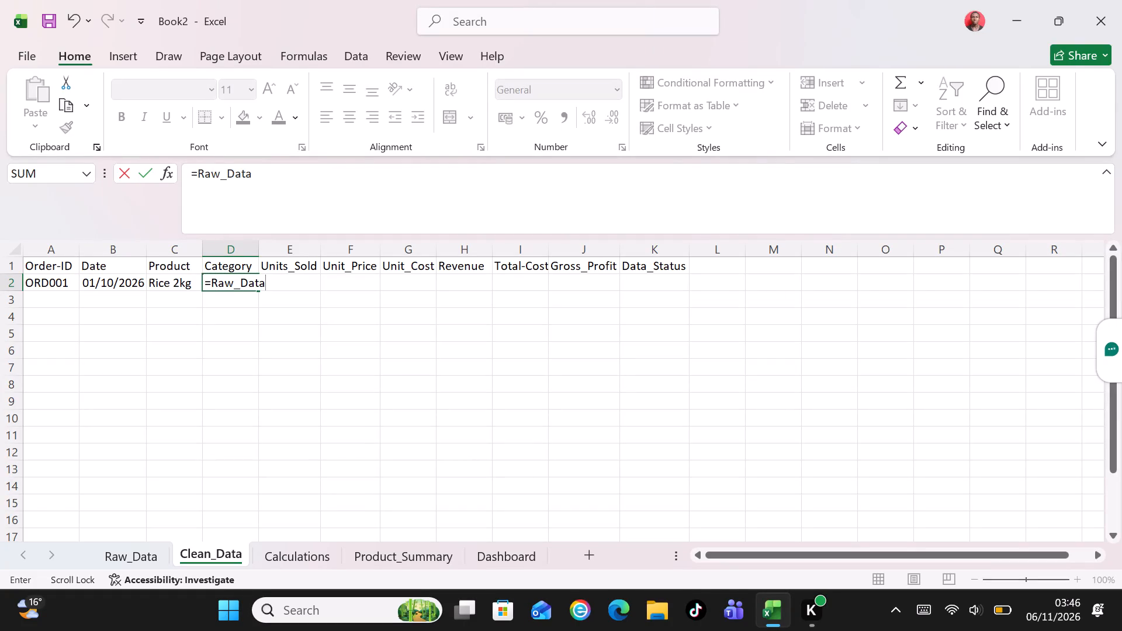
pyautogui.hotkey('shift', '!')
pyautogui.write('D2')
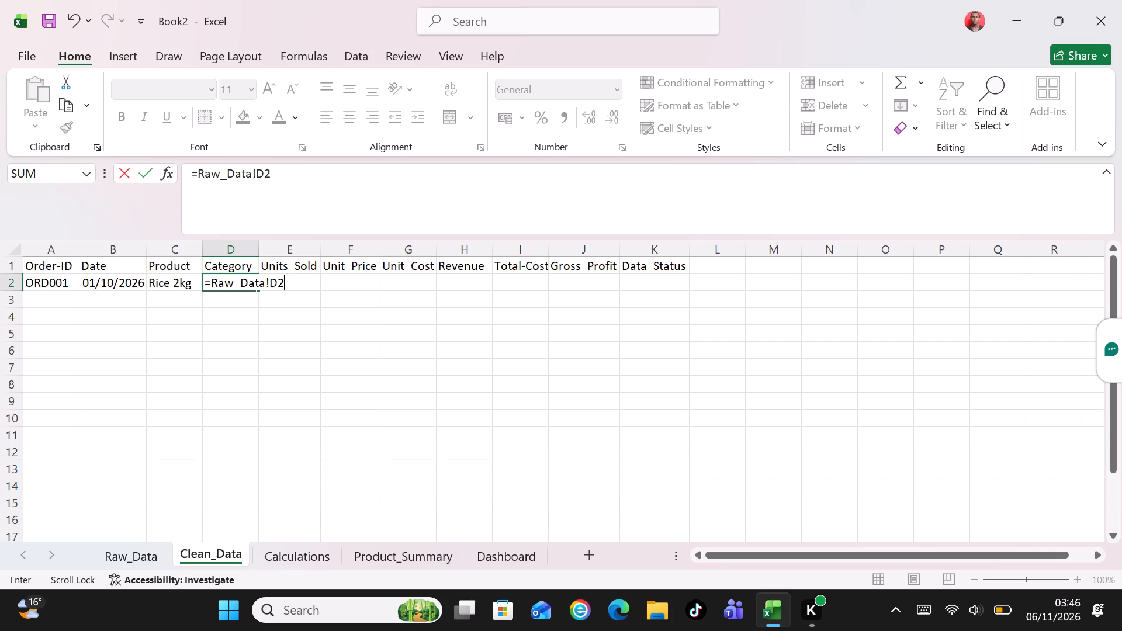
pyautogui.press('Tab')
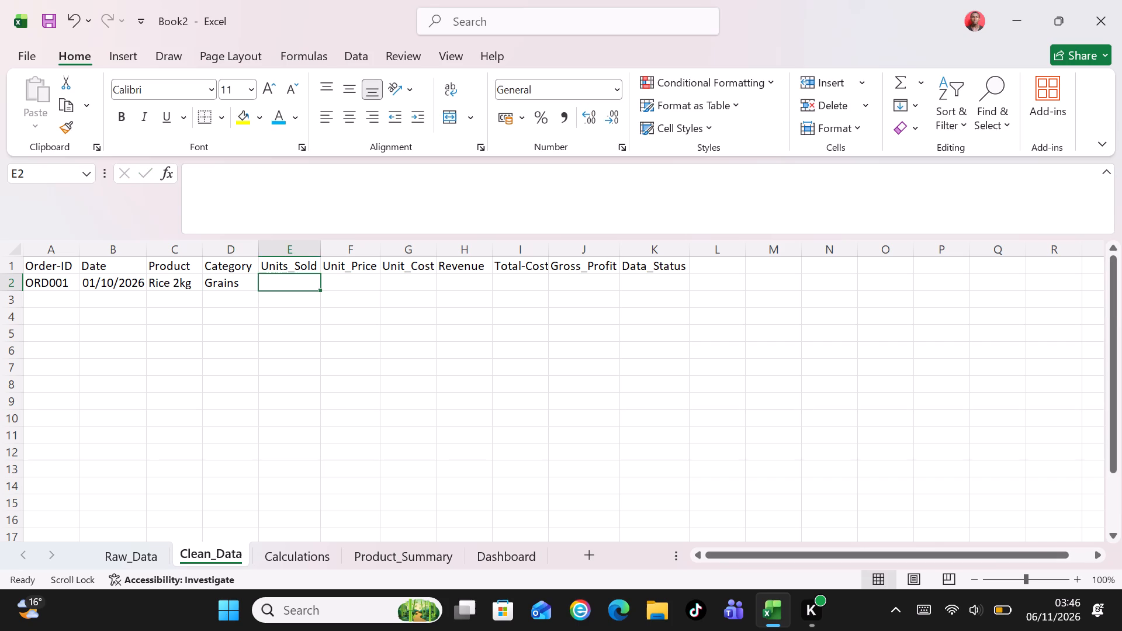
# Enter the formula =Raw_Data!E2 in cell E2 of Clean_Data to link the first order's units sold.
pyautogui.press('=')
pyautogui.write('Raw')
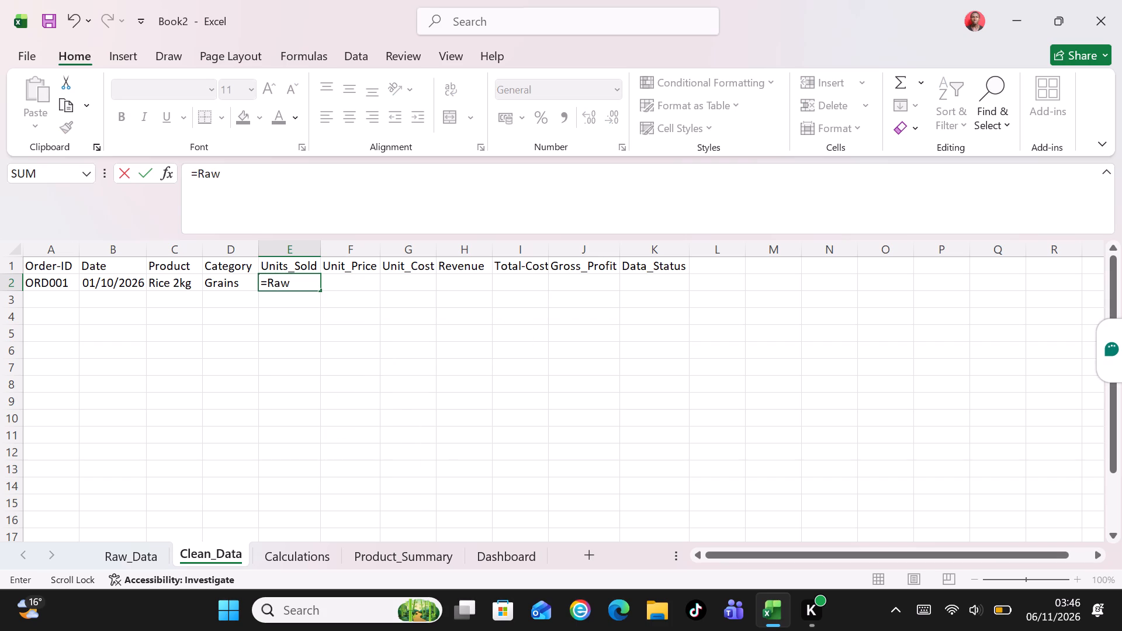
pyautogui.hotkey('shift', '_')
pyautogui.write('Data')
pyautogui.hotkey('shift', '!')
pyautogui.write('E2')
pyautogui.press('Tab')
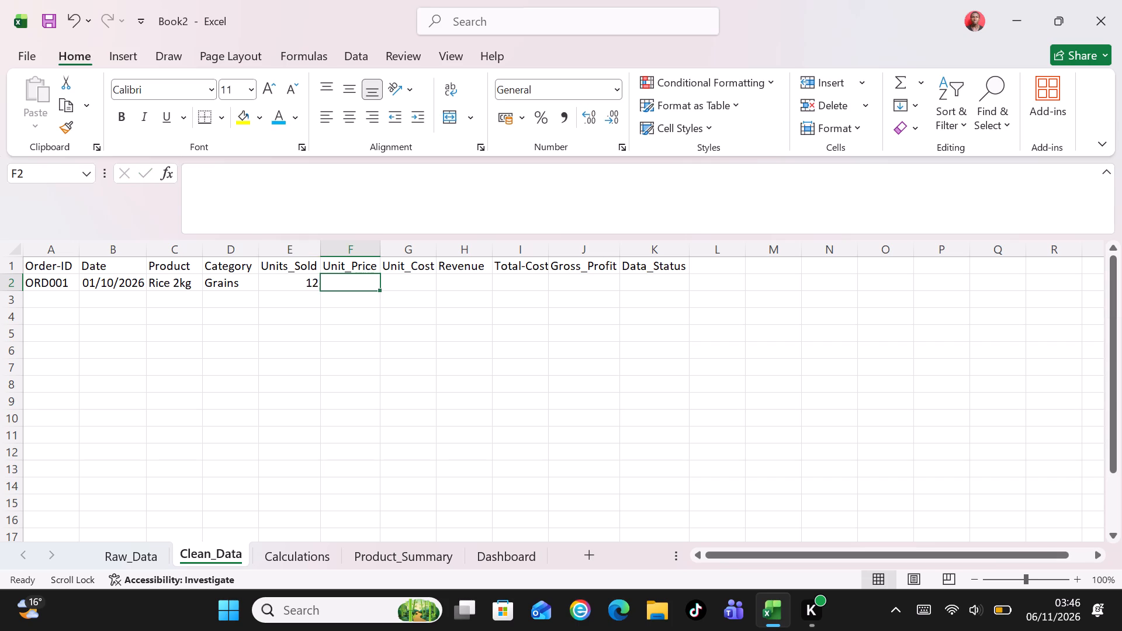
# Enter the formula =Raw_Data!F2 in cell F2 of Clean_Data to link the first order's unit price.
pyautogui.press('=')
pyautogui.hotkey('shift', 'r')
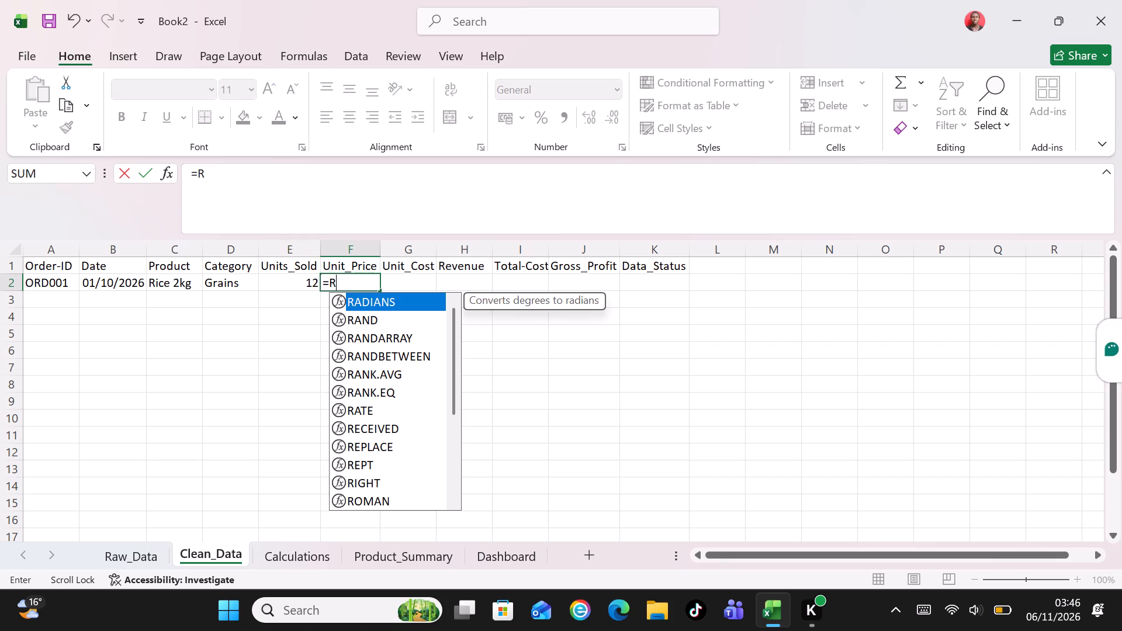
pyautogui.write('aw')
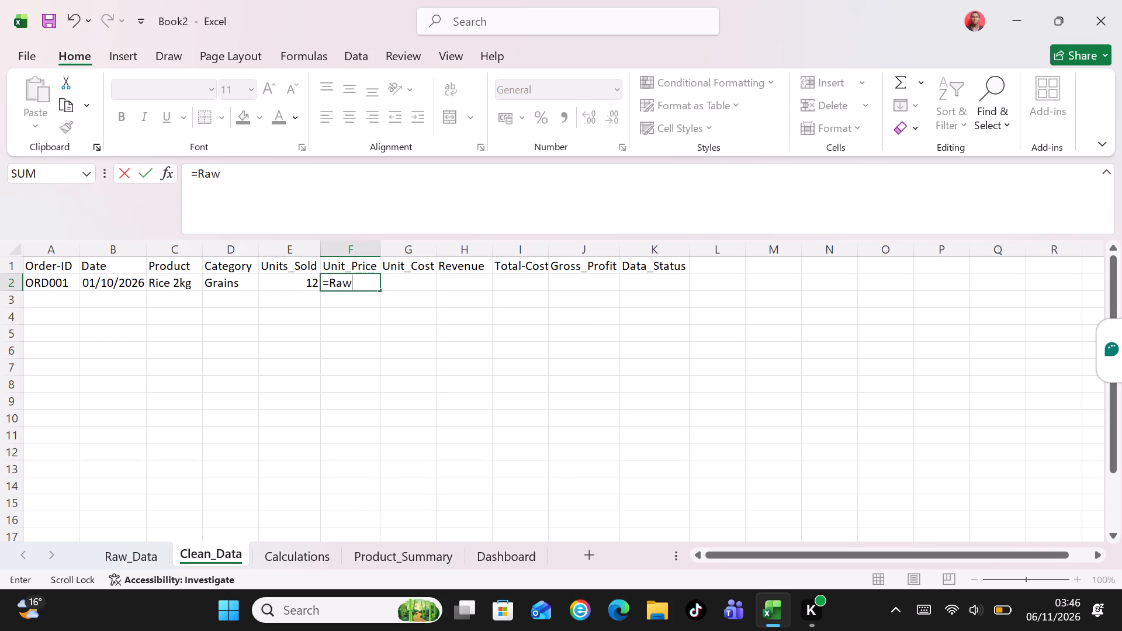
pyautogui.hotkey('shift', '_')
pyautogui.write('Data')
pyautogui.hotkey('shift', '!')
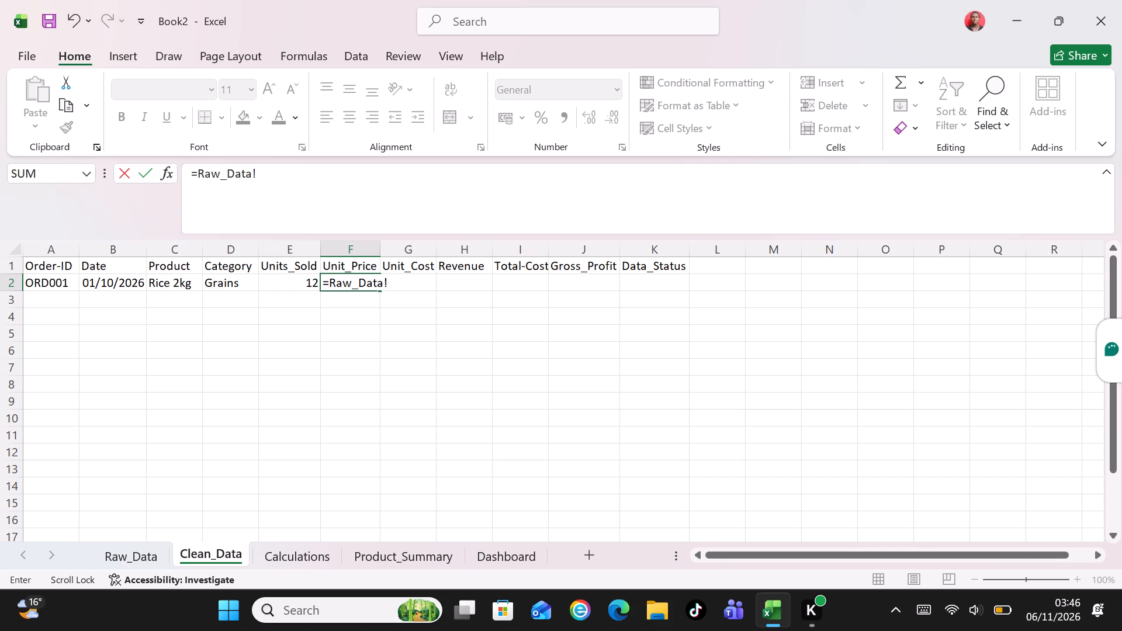
pyautogui.write('F2')
pyautogui.press('Tab')
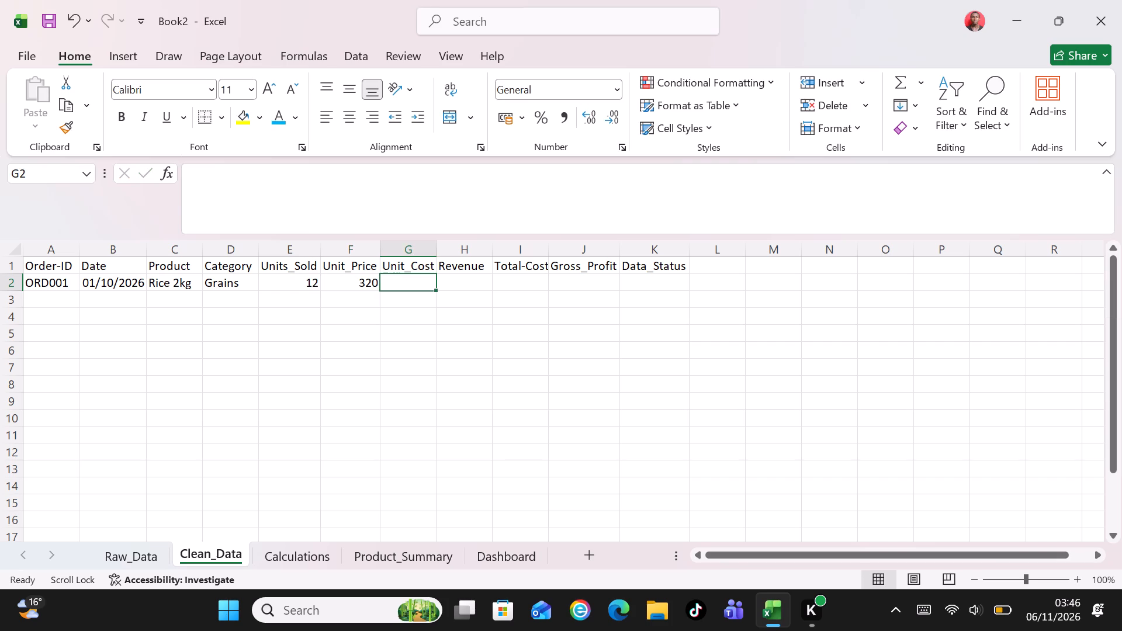
# Enter the formula =Raw_Data!G2 in cell G2 of Clean_Data to link the first order's unit cost.
pyautogui.press('=')
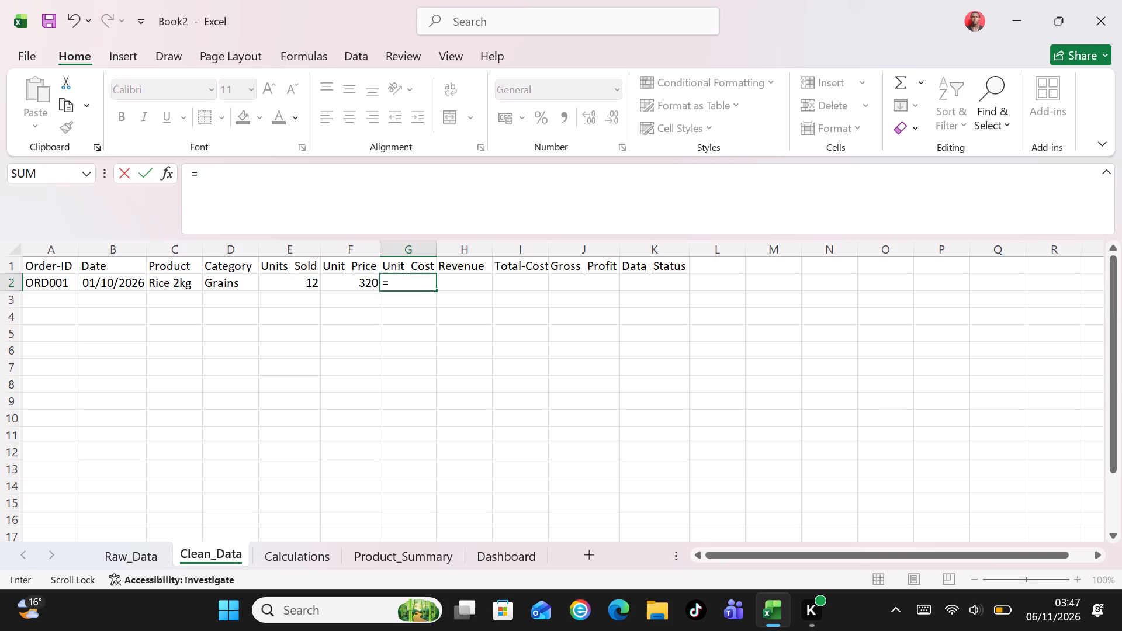
pyautogui.write('Raw')
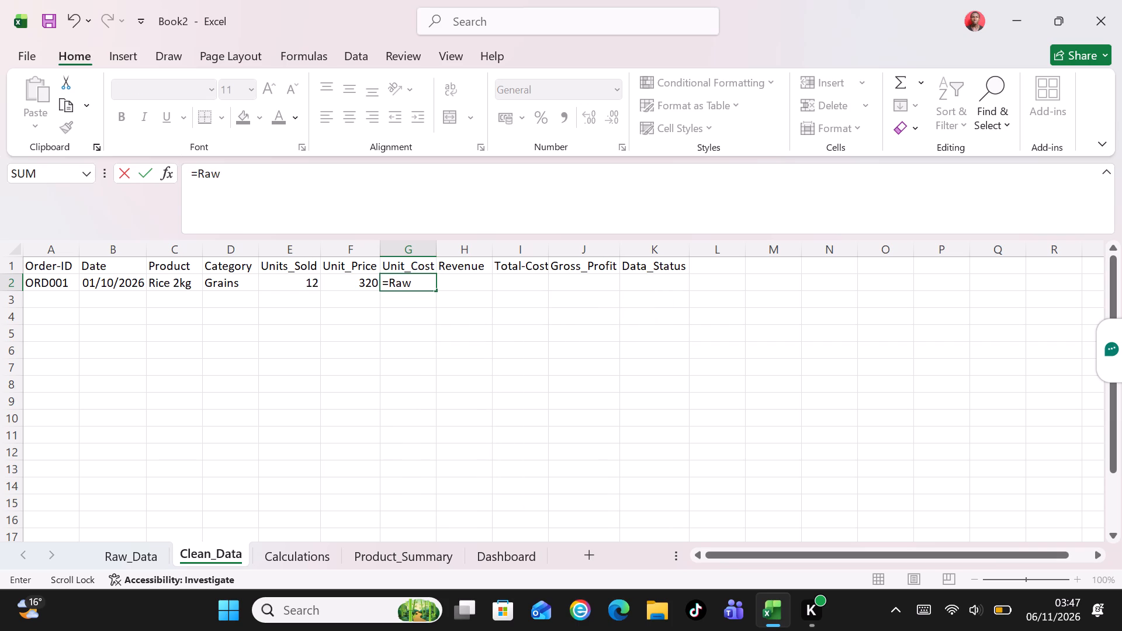
pyautogui.hotkey('shift', '_')
pyautogui.write('Data')
pyautogui.hotkey('shift', '!')
pyautogui.write('G2')
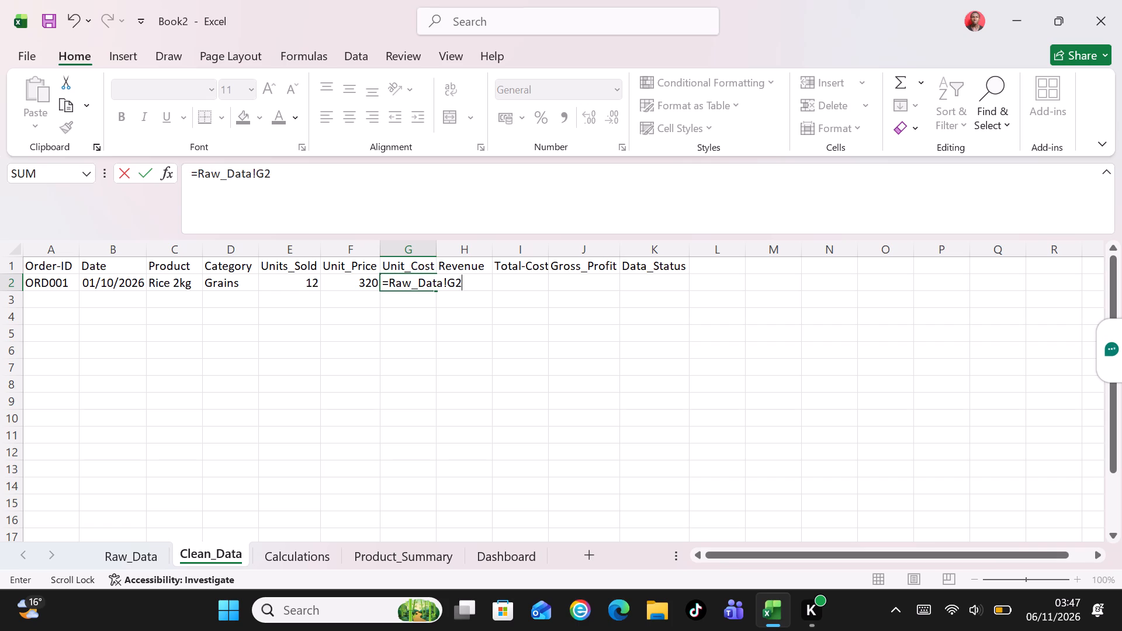
pyautogui.press('Tab')
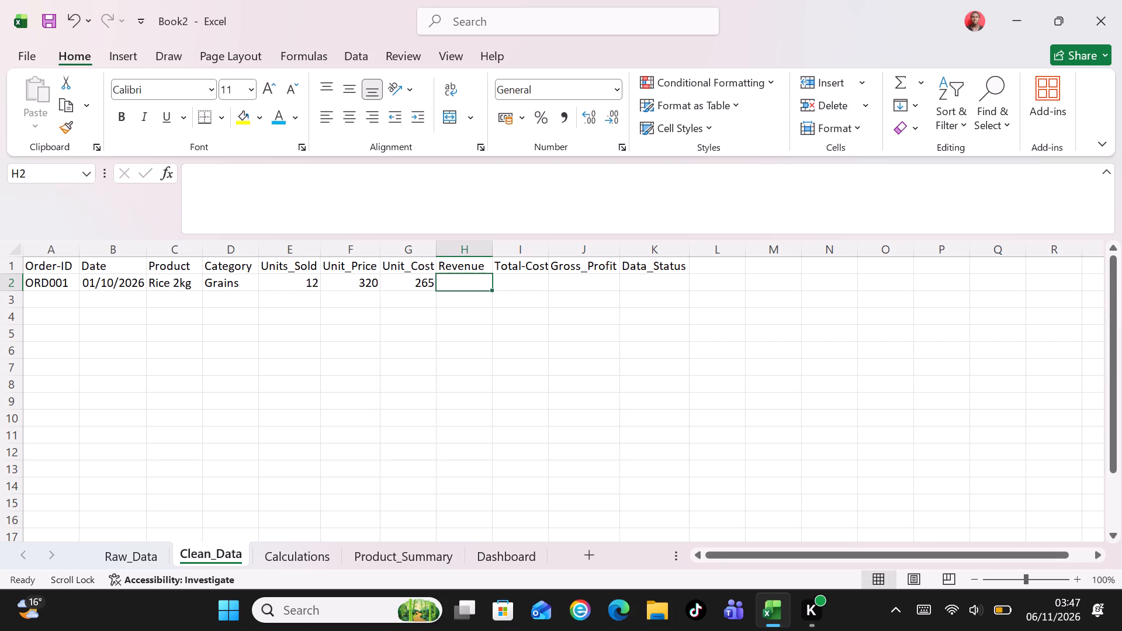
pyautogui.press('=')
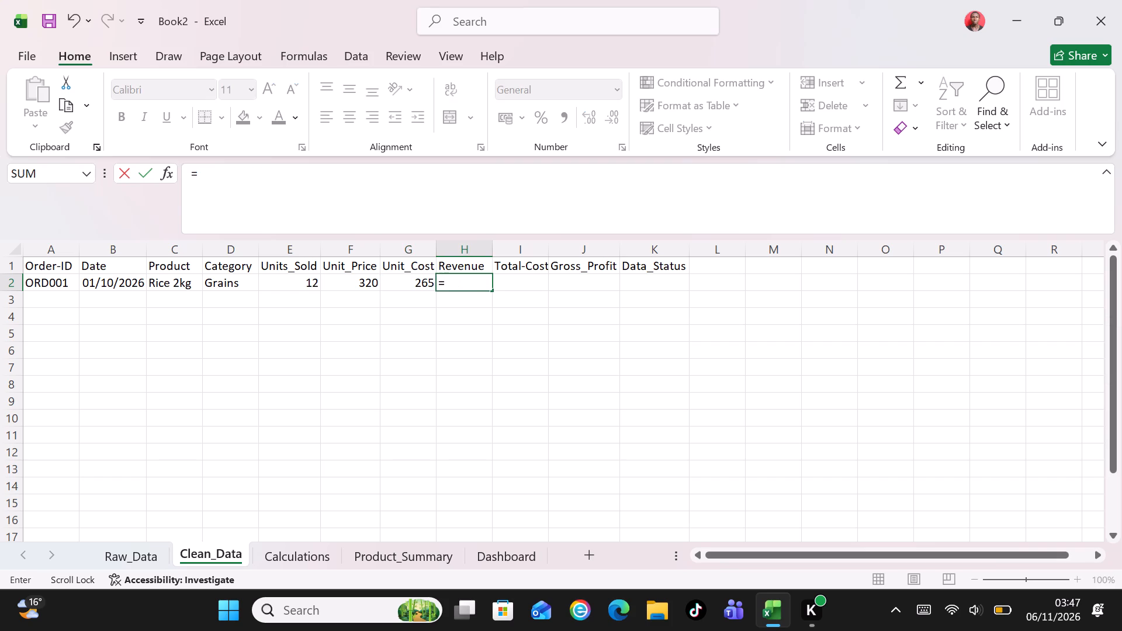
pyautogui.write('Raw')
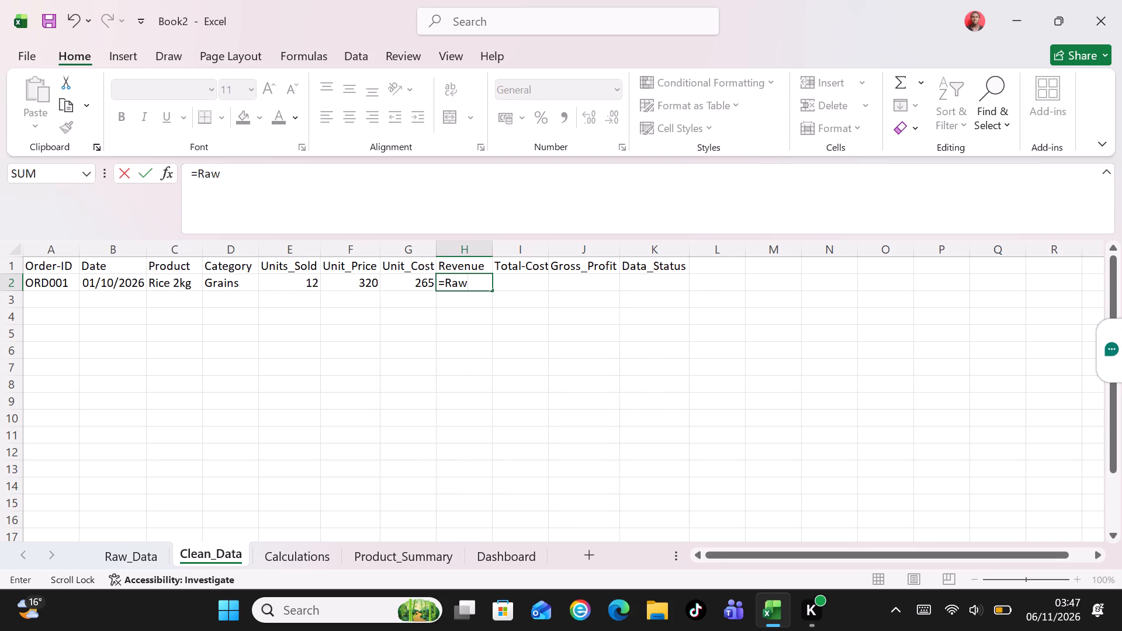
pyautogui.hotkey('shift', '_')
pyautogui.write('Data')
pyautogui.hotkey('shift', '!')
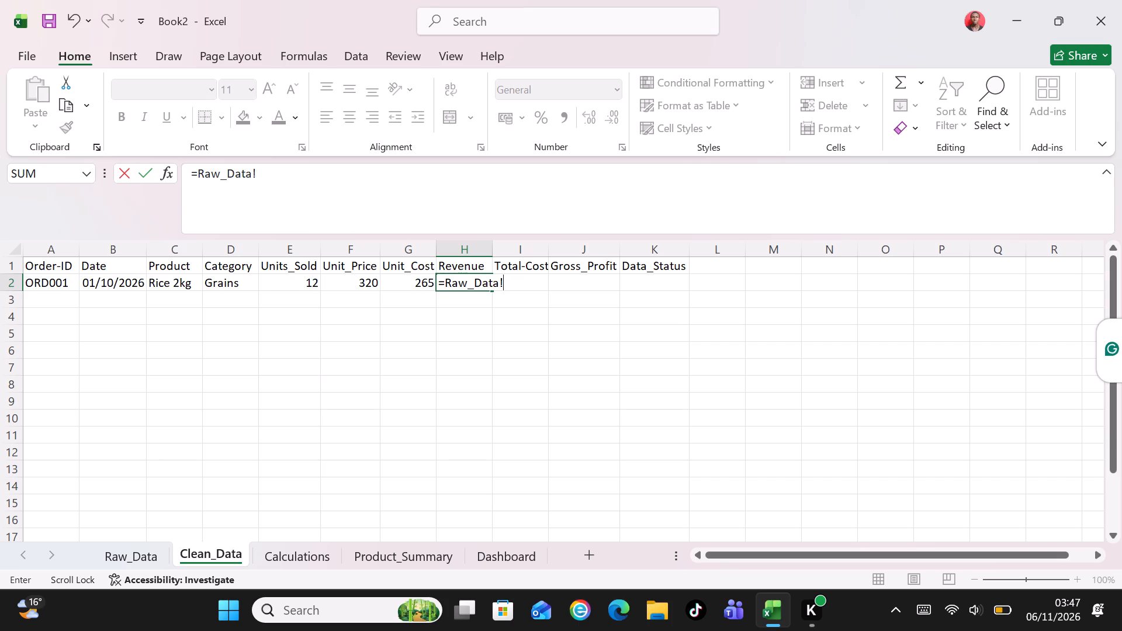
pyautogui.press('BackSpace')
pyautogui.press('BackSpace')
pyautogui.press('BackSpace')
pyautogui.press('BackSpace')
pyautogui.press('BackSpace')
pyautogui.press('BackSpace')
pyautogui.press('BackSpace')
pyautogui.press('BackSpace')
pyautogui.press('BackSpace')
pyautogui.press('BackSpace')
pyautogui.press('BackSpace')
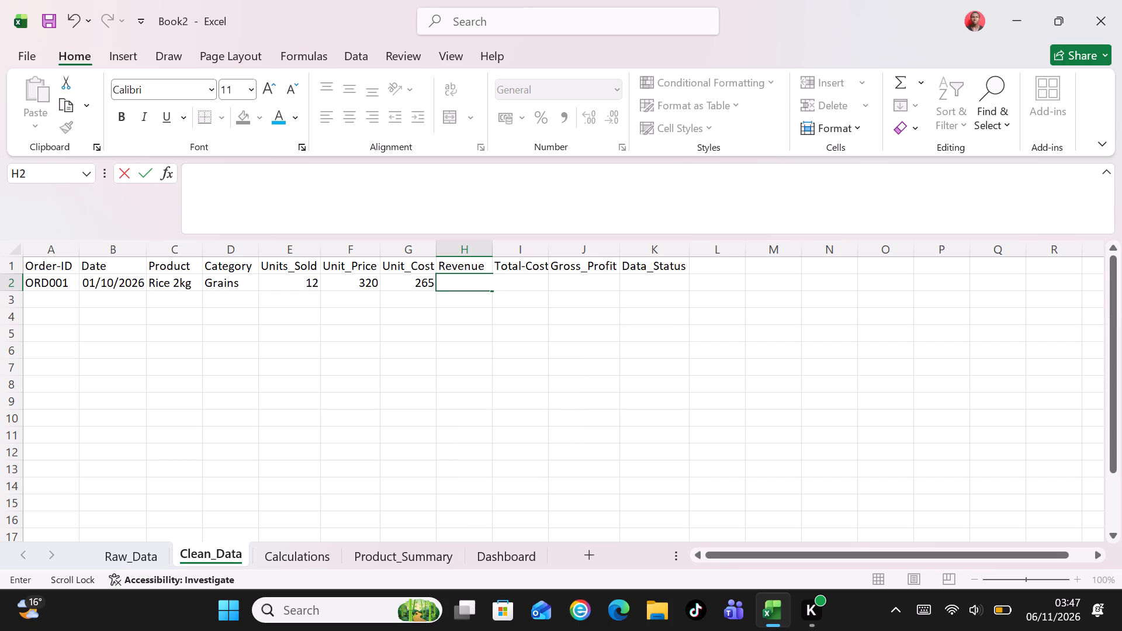
# Copy the order ID link formula from cell A2 of Clean_Data into the range A3:A26.
pyautogui.click(55, 283)
pyautogui.hotkey('ctrl', 'c')
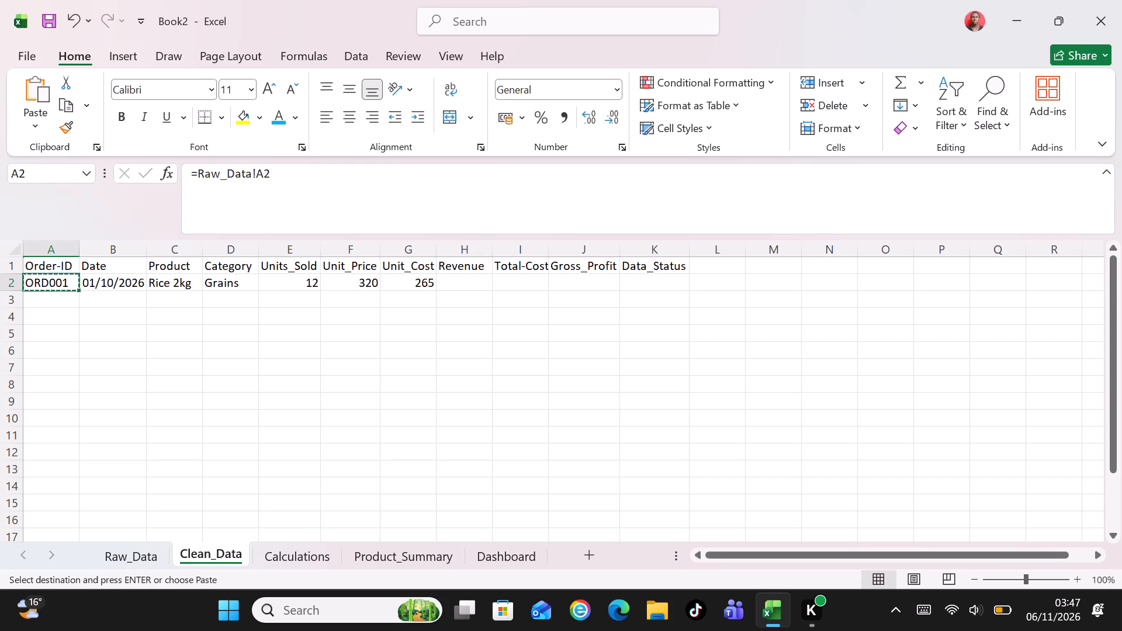
pyautogui.click(36, 174)
pyautogui.press('BackSpace')
pyautogui.write('a3')
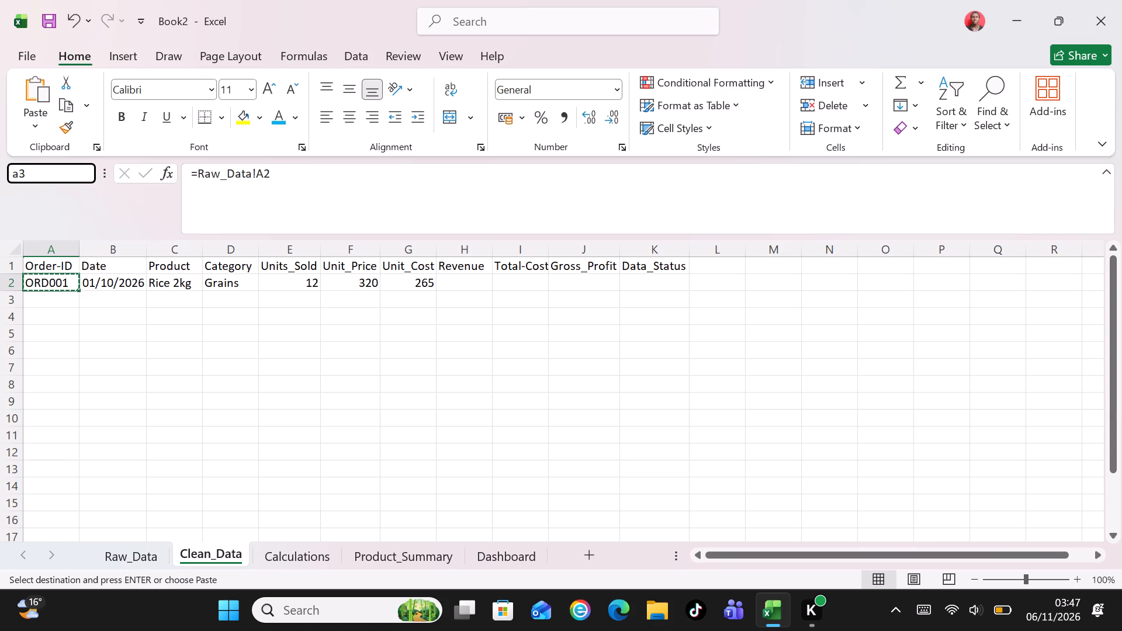
pyautogui.press('BackSpace')
pyautogui.press('BackSpace')
pyautogui.press('BackSpace')
pyautogui.write('A3')
pyautogui.write(':A26')
pyautogui.press('Return')
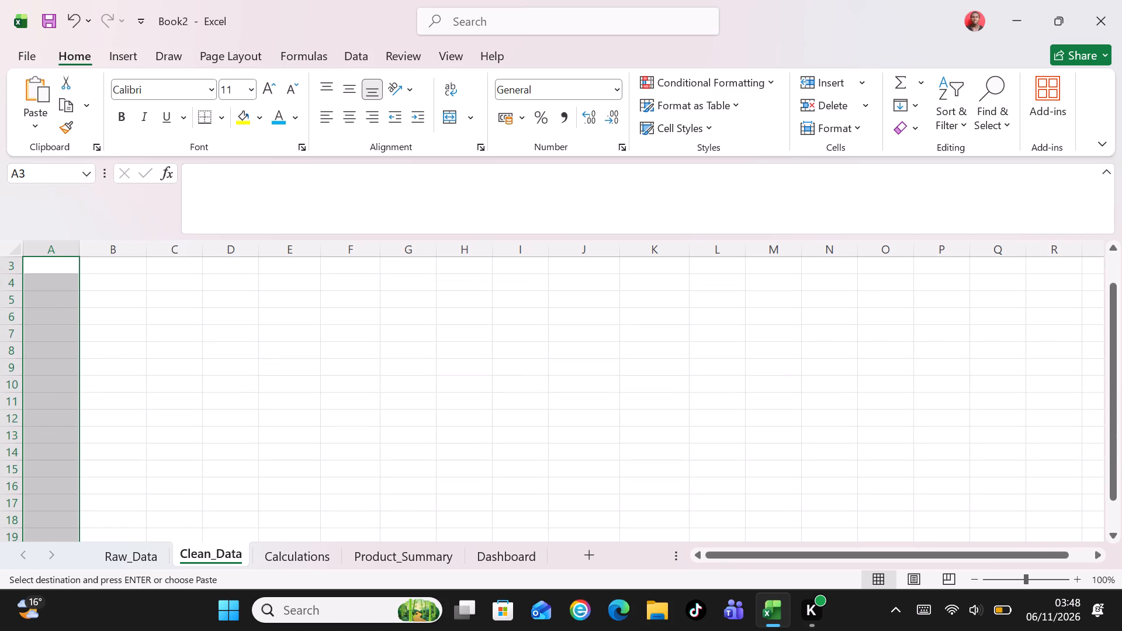
pyautogui.hotkey('ctrl', 'v')
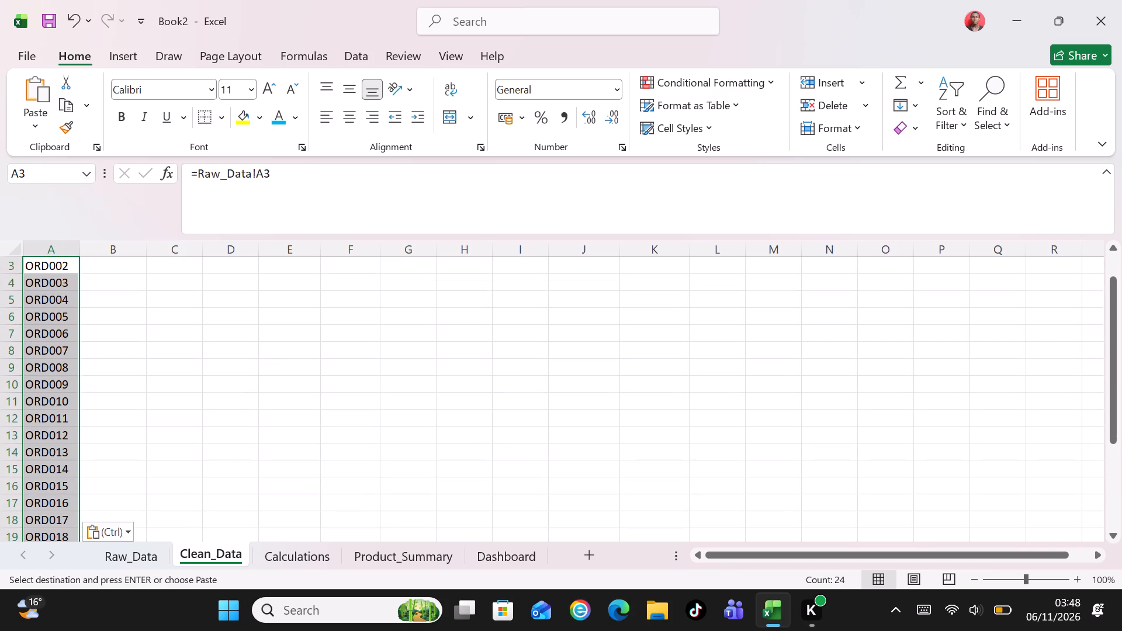
# Copy the date link formula from cell B2 of Clean_Data into the range B3:B26.
pyautogui.press('pageup')
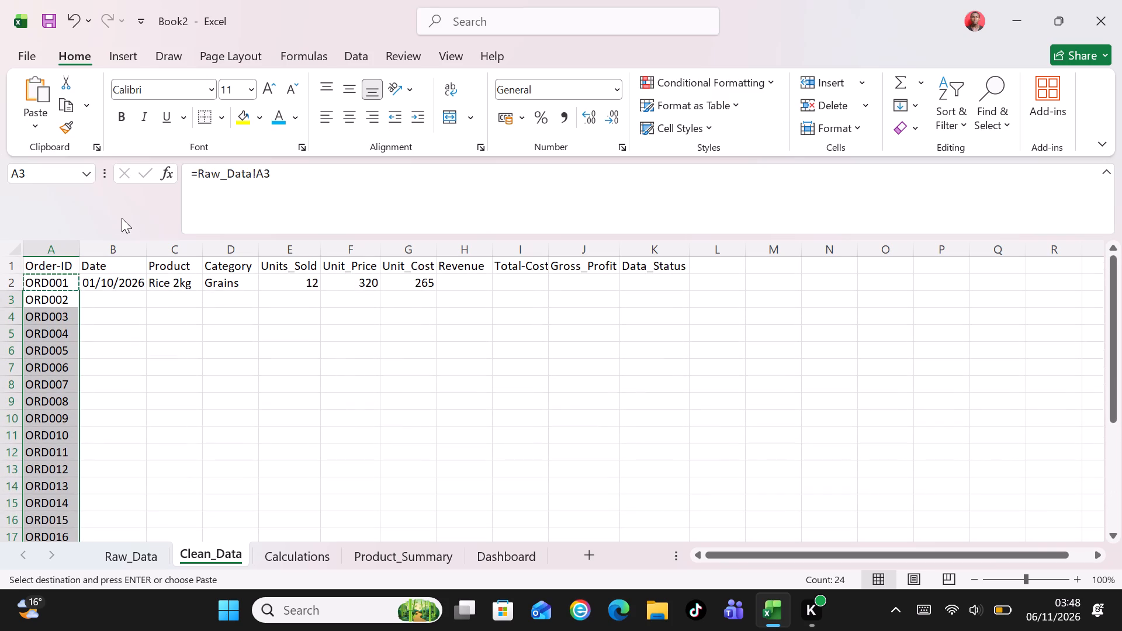
pyautogui.press('Tab')
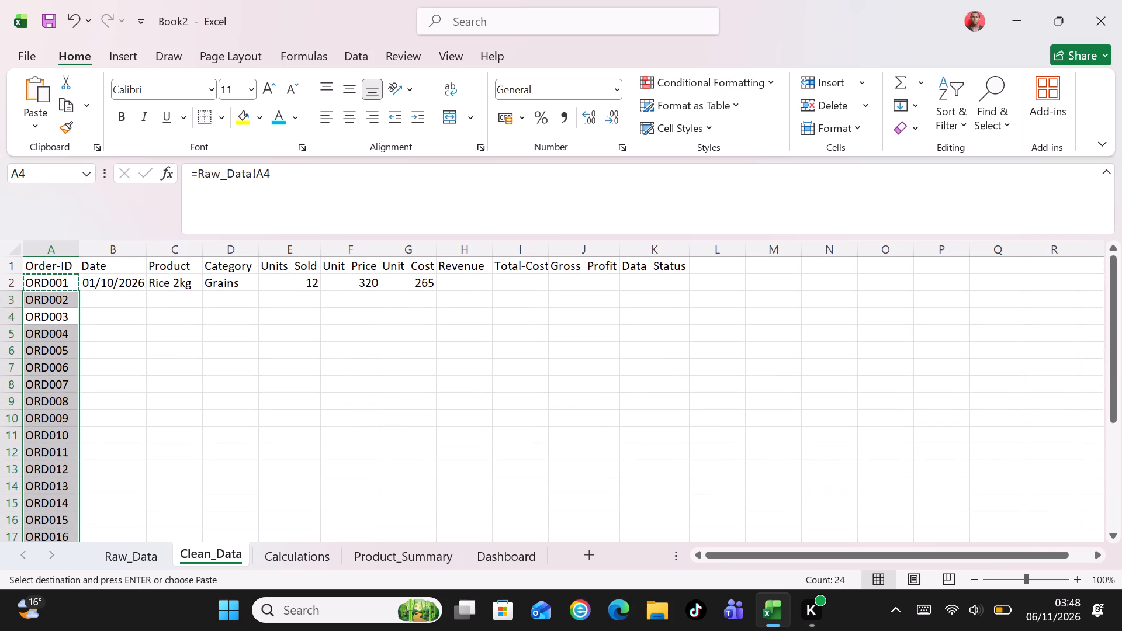
pyautogui.click(115, 280)
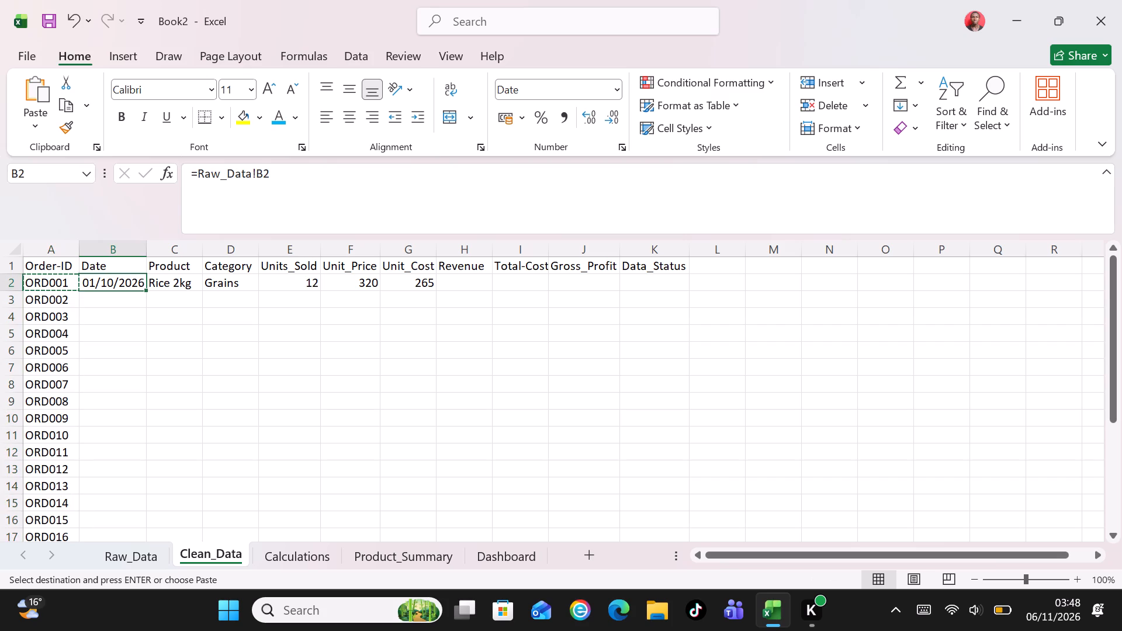
pyautogui.hotkey('ctrl', 'c')
pyautogui.click(22, 172)
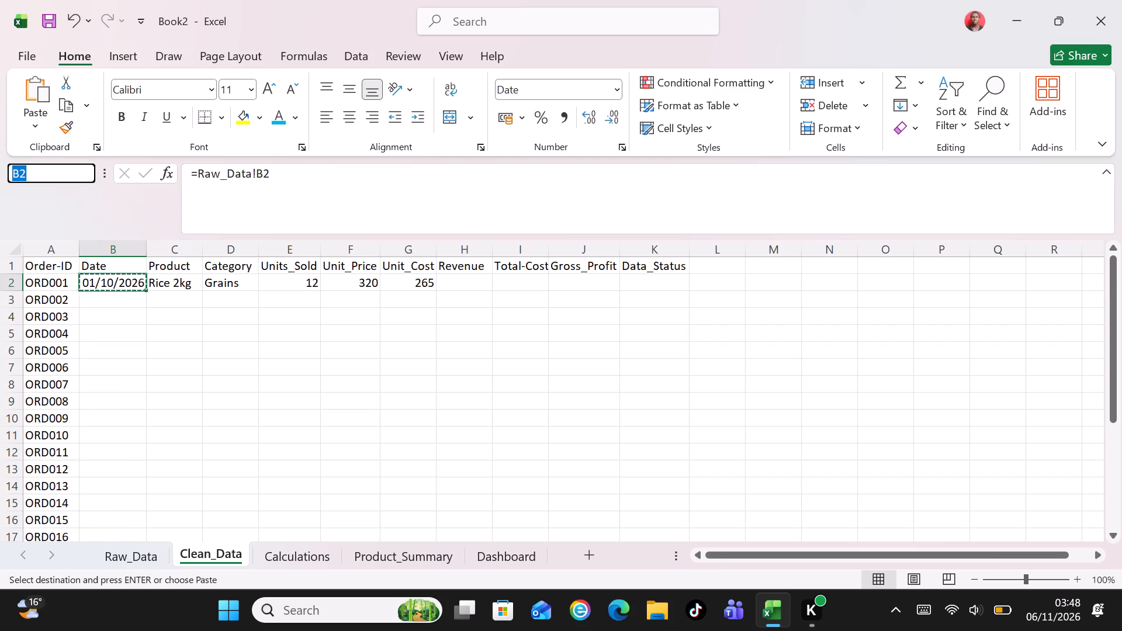
pyautogui.write('B3')
pyautogui.write(':B2')
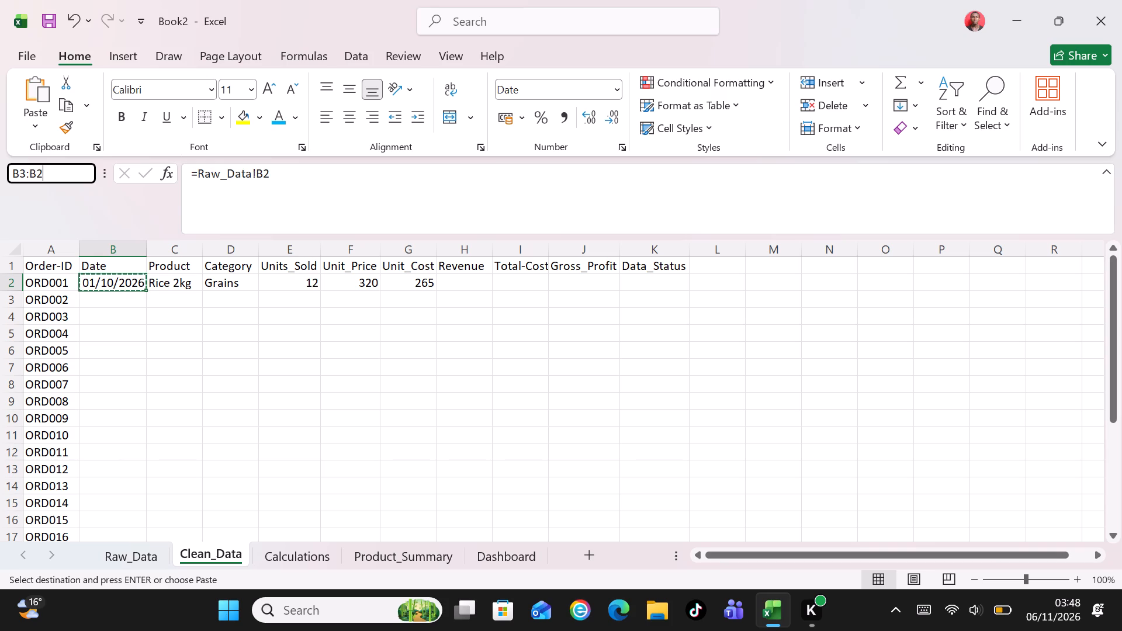
pyautogui.press('6')
pyautogui.press('Return')
pyautogui.hotkey('ctrl', 'v')
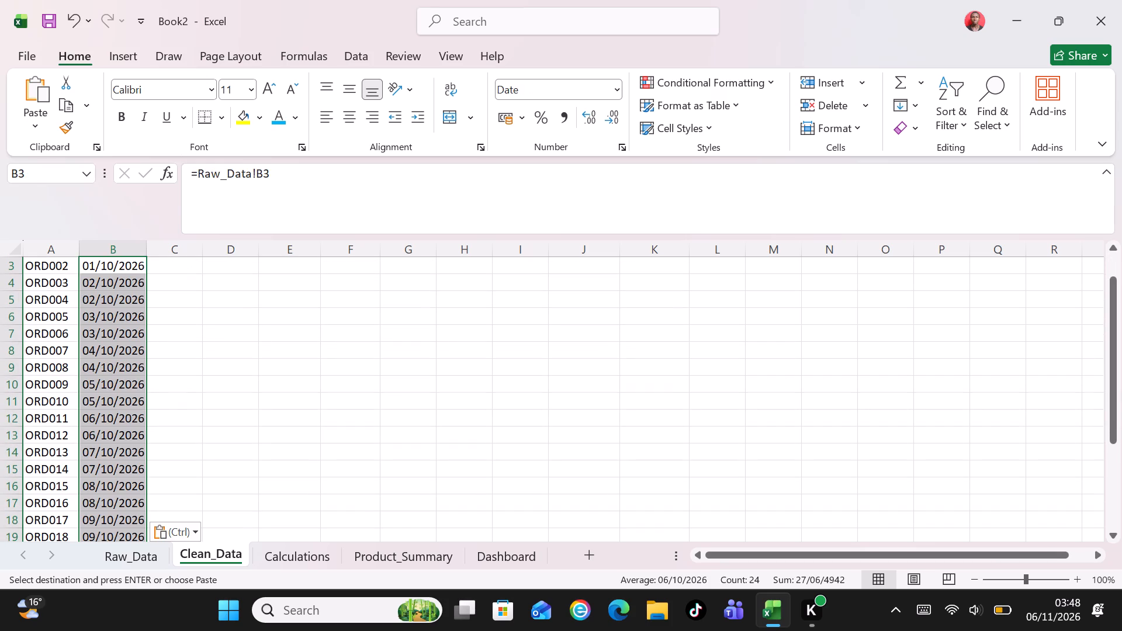
# Copy the product link formula from cell C2 of Clean_Data into the range C3:C26.
pyautogui.press('pageup')
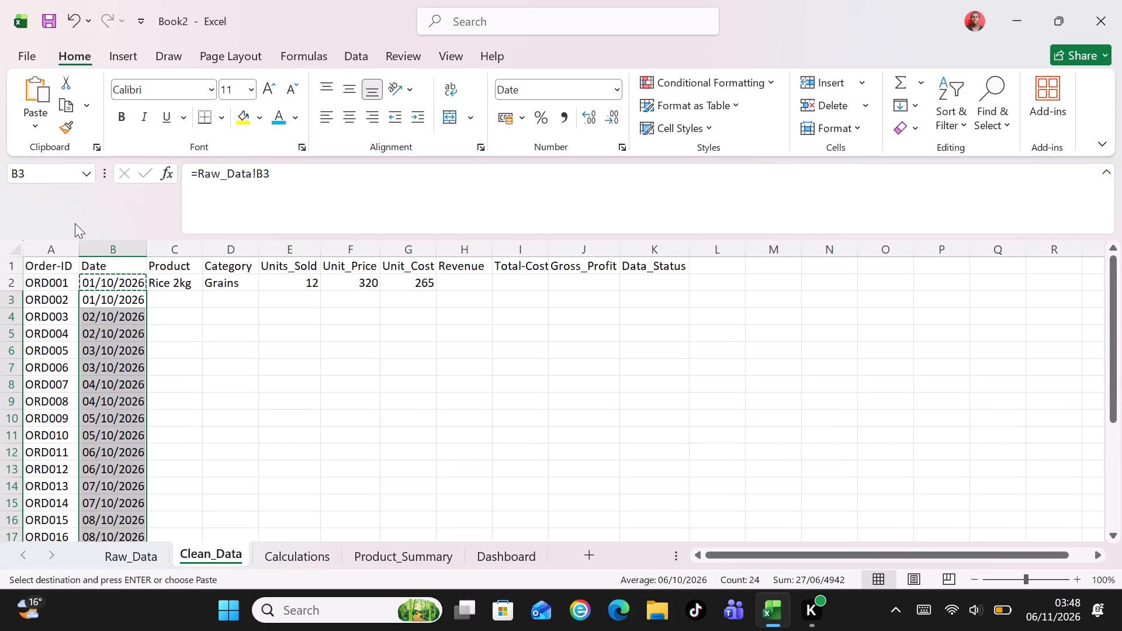
pyautogui.click(182, 284)
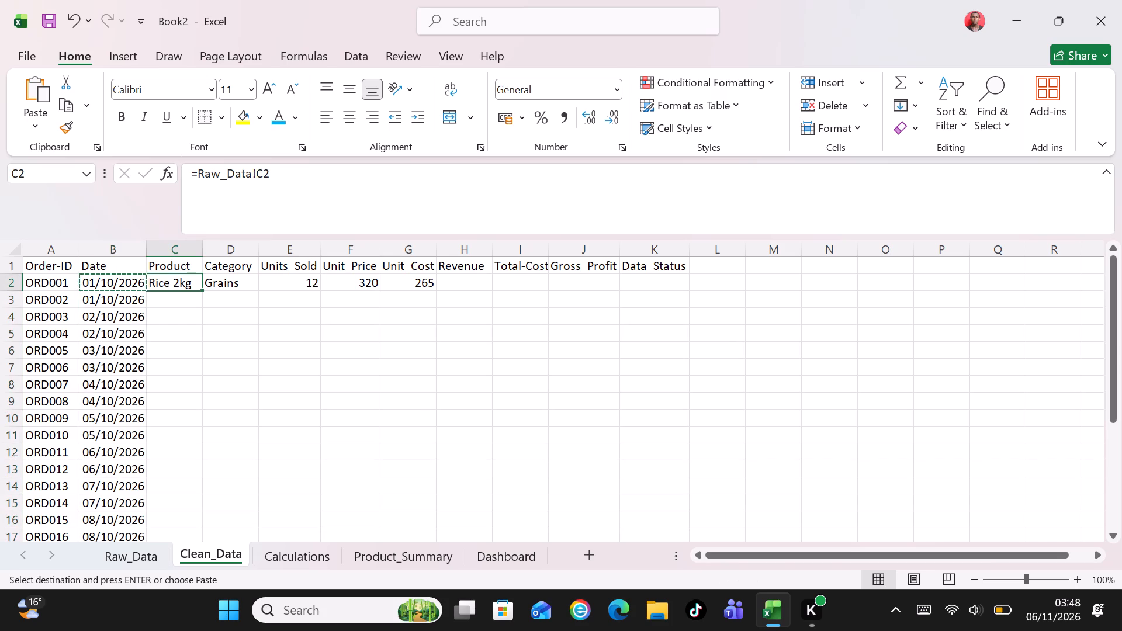
pyautogui.hotkey('ctrl', 'c')
pyautogui.click(36, 168)
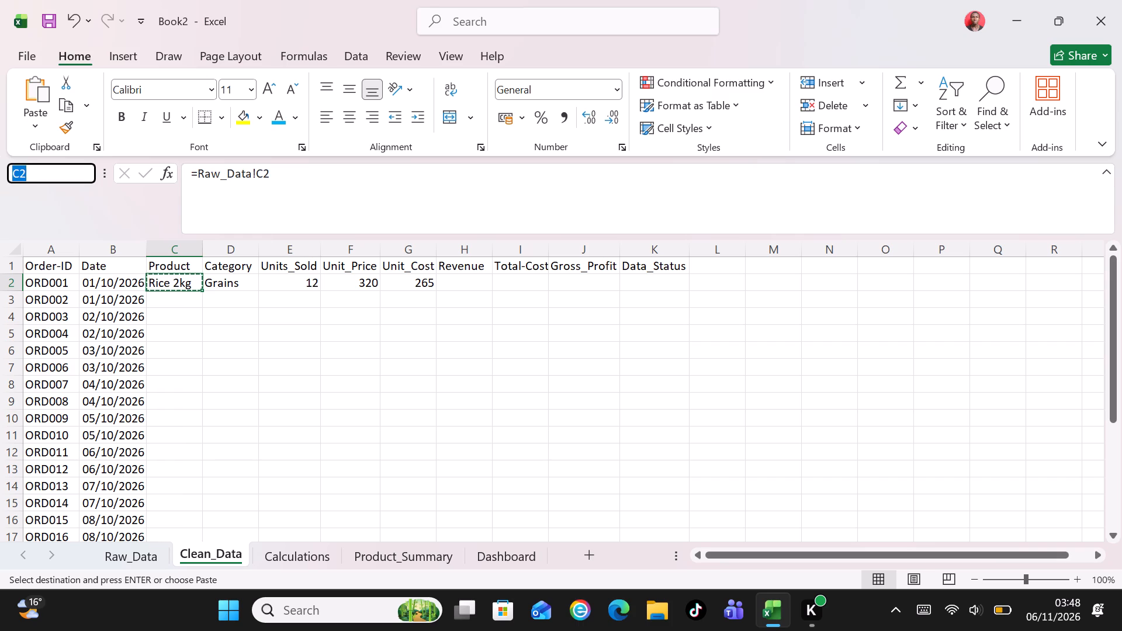
pyautogui.write('C3')
pyautogui.hotkey('shift', ':')
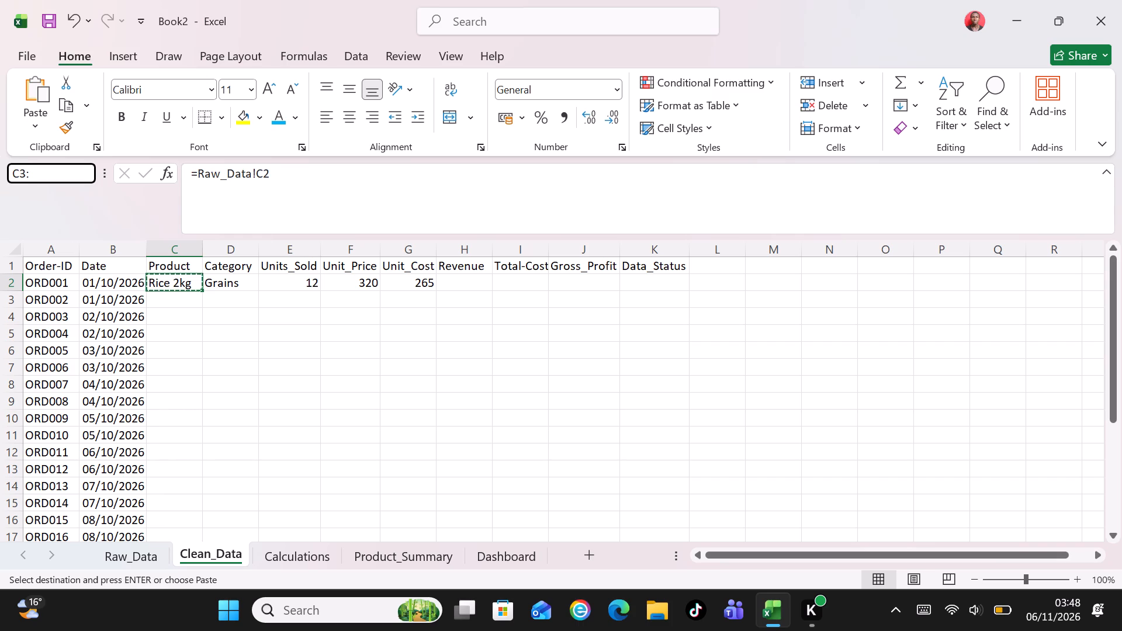
pyautogui.write('C2')
pyautogui.press('6')
pyautogui.press('Return')
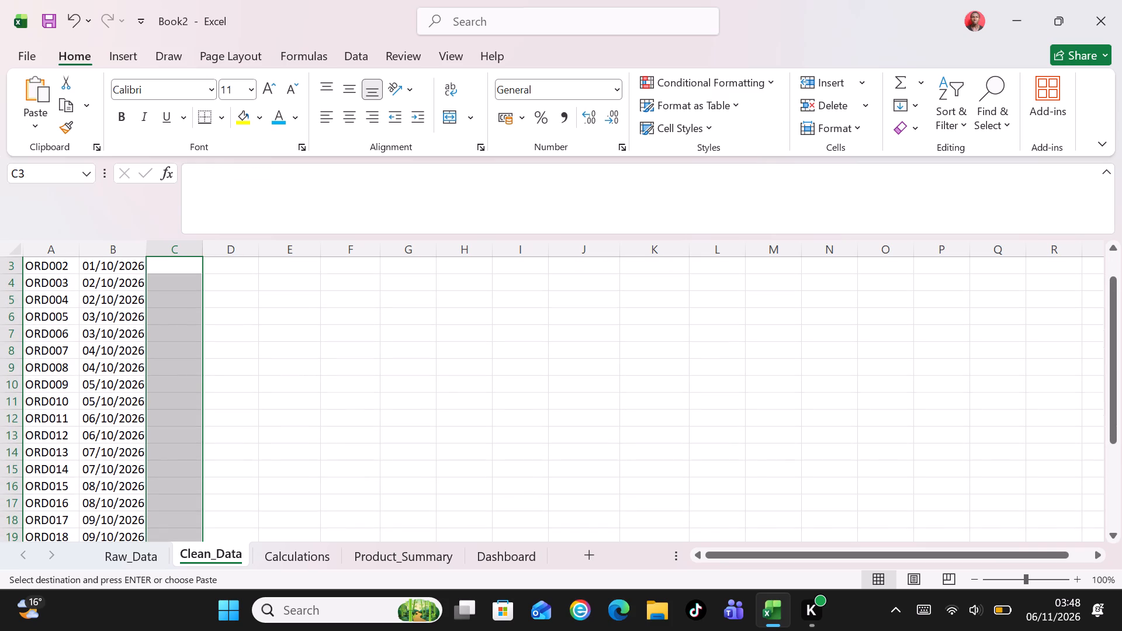
pyautogui.hotkey('ctrl', 'v')
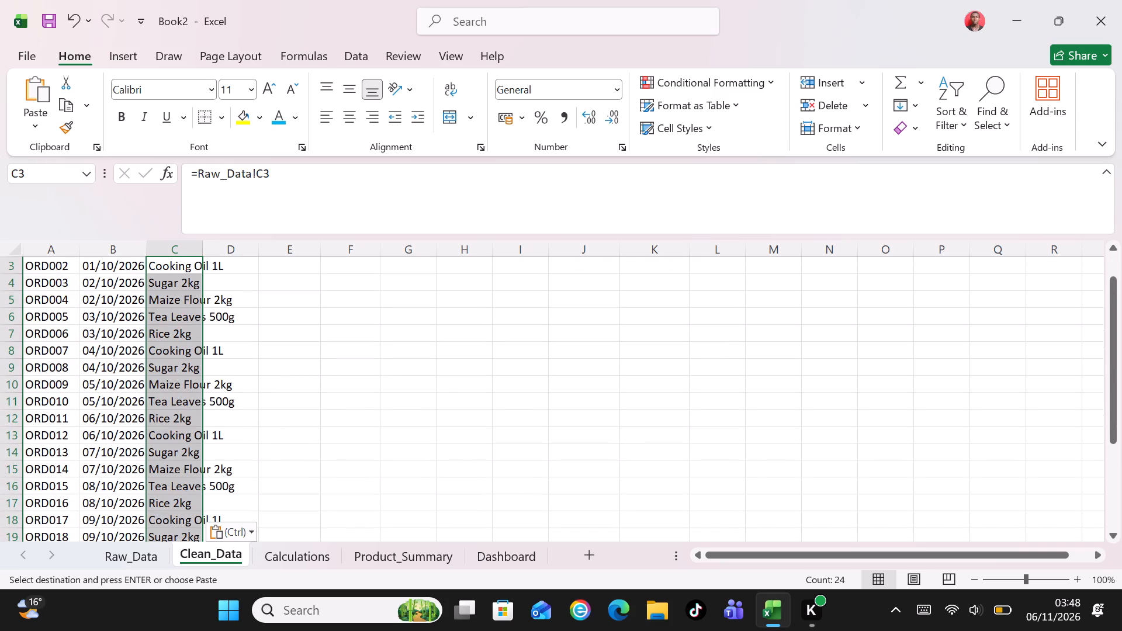
# Copy the category link formula from cell D2 of Clean_Data into the range D3:D26.
pyautogui.press('pageup')
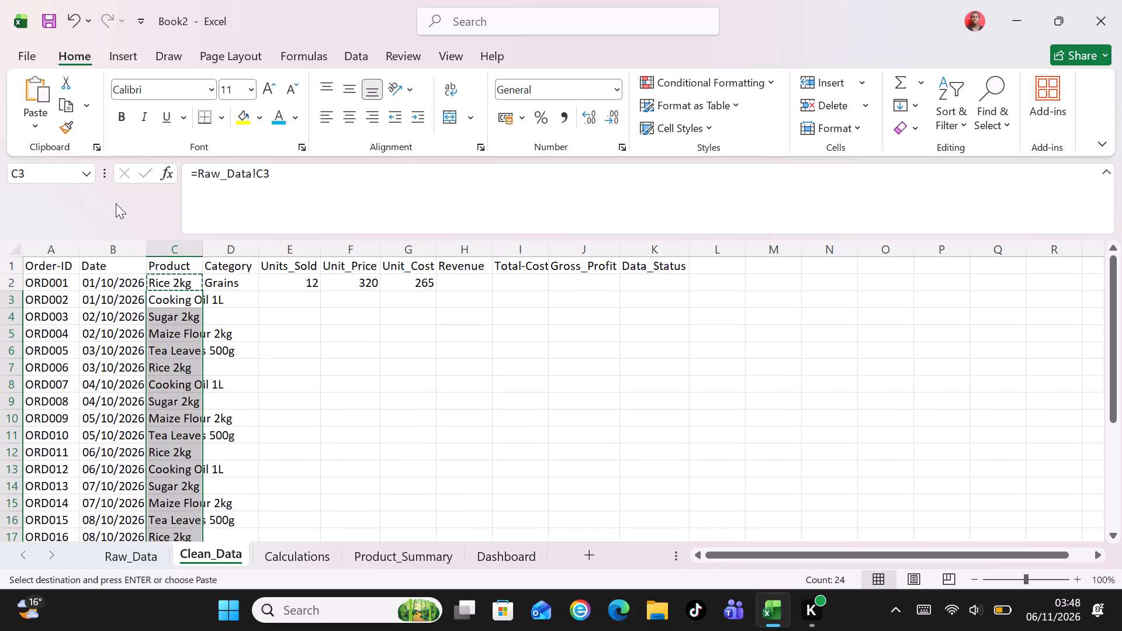
pyautogui.click(241, 282)
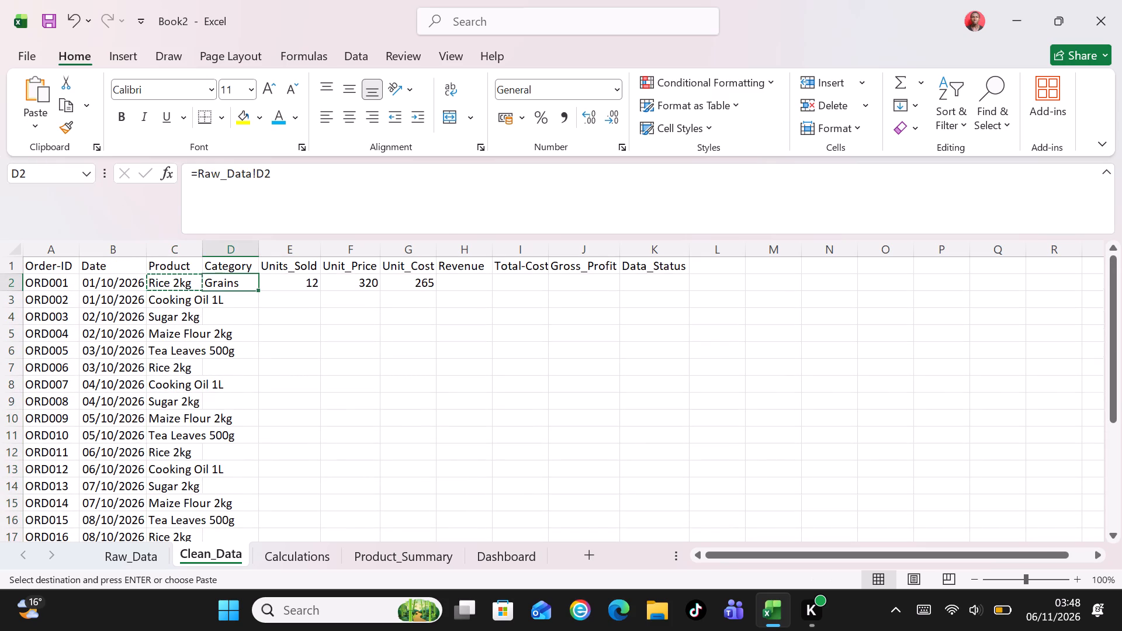
pyautogui.hotkey('ctrl', 'c')
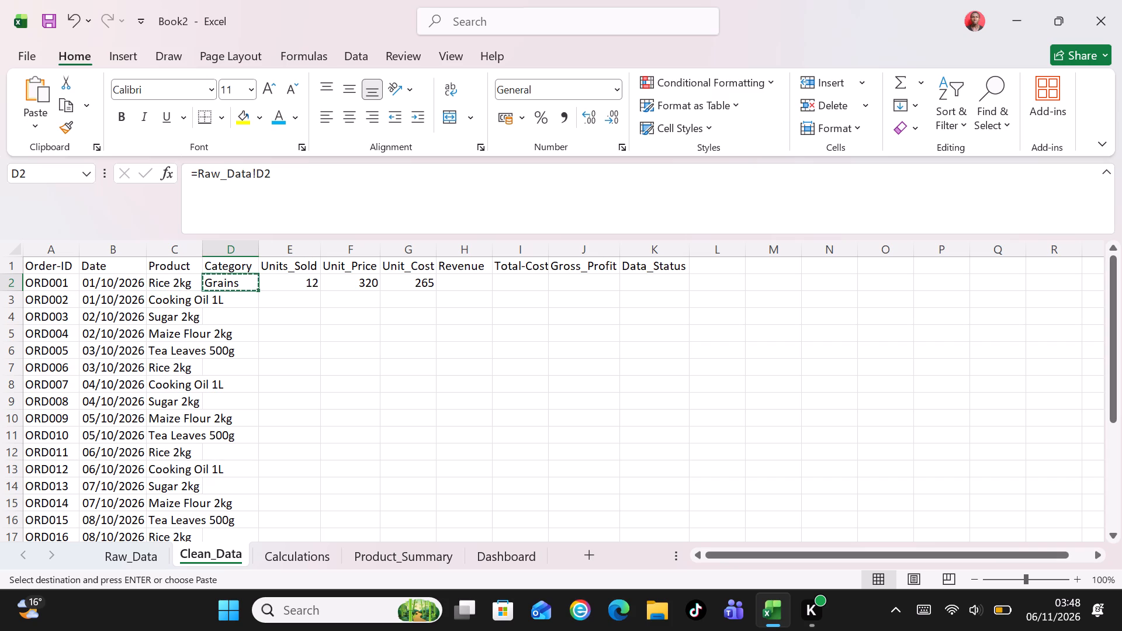
pyautogui.click(41, 175)
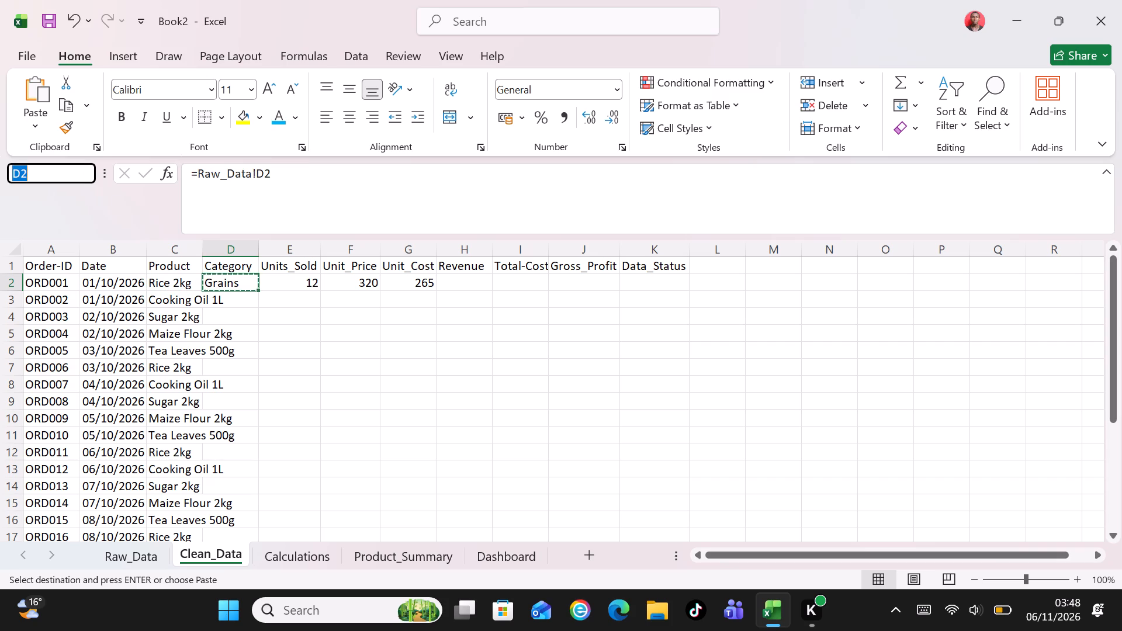
pyautogui.press('BackSpace')
pyautogui.write('D3')
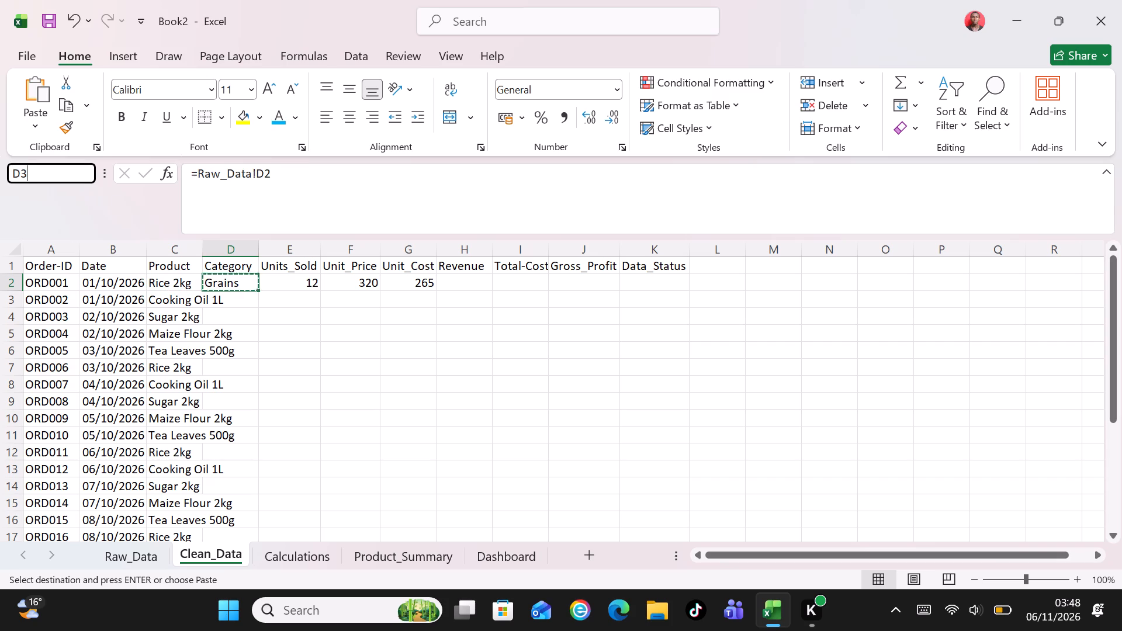
pyautogui.write(':D26')
pyautogui.press('Return')
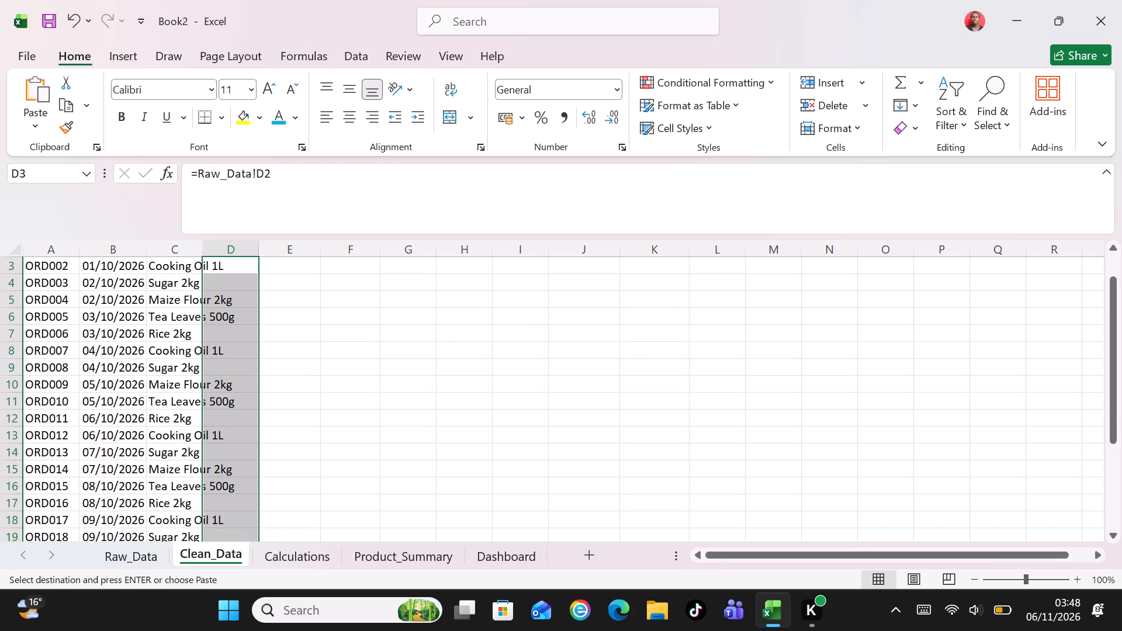
pyautogui.hotkey('ctrl', 'v')
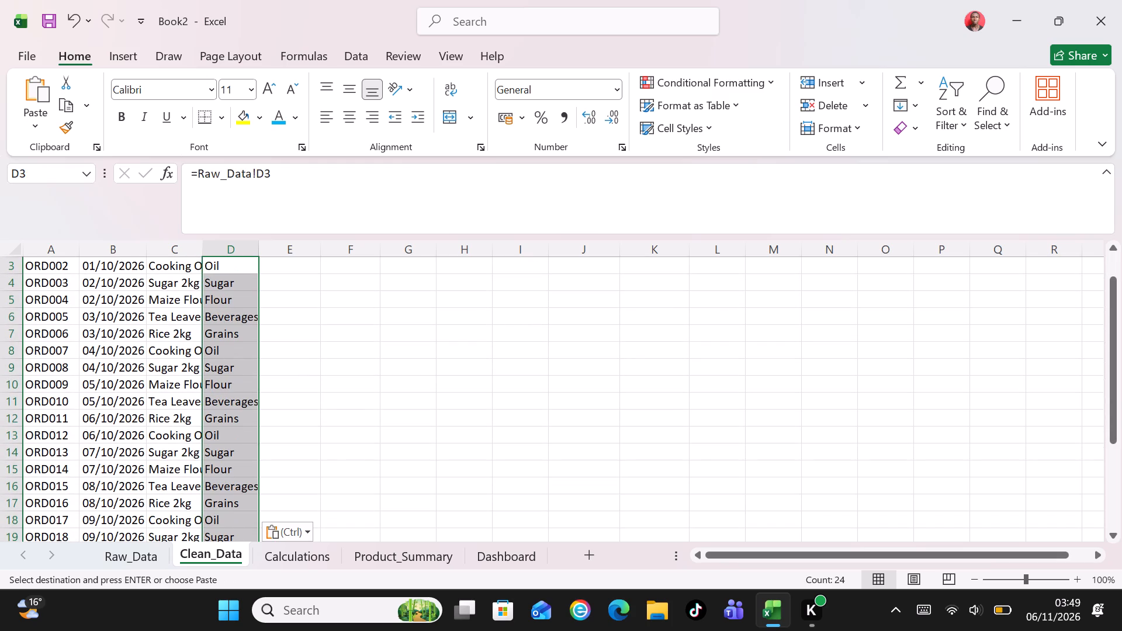
# Copy the units sold link formula from cell E2 of Clean_Data into the range E3:E26.
pyautogui.press('pageup')
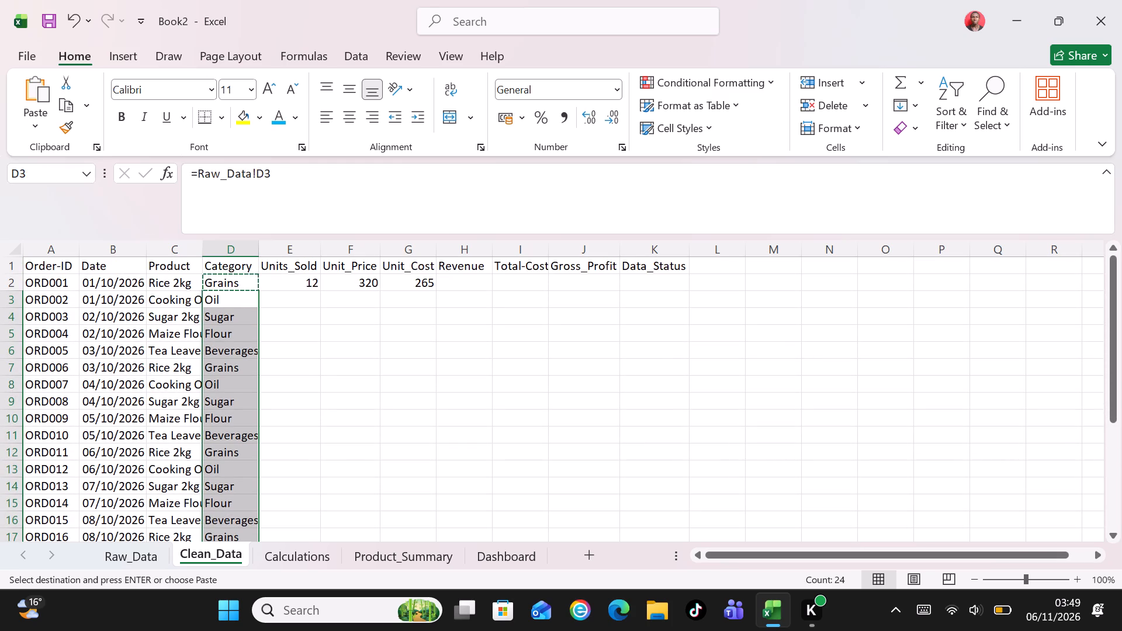
pyautogui.click(305, 282)
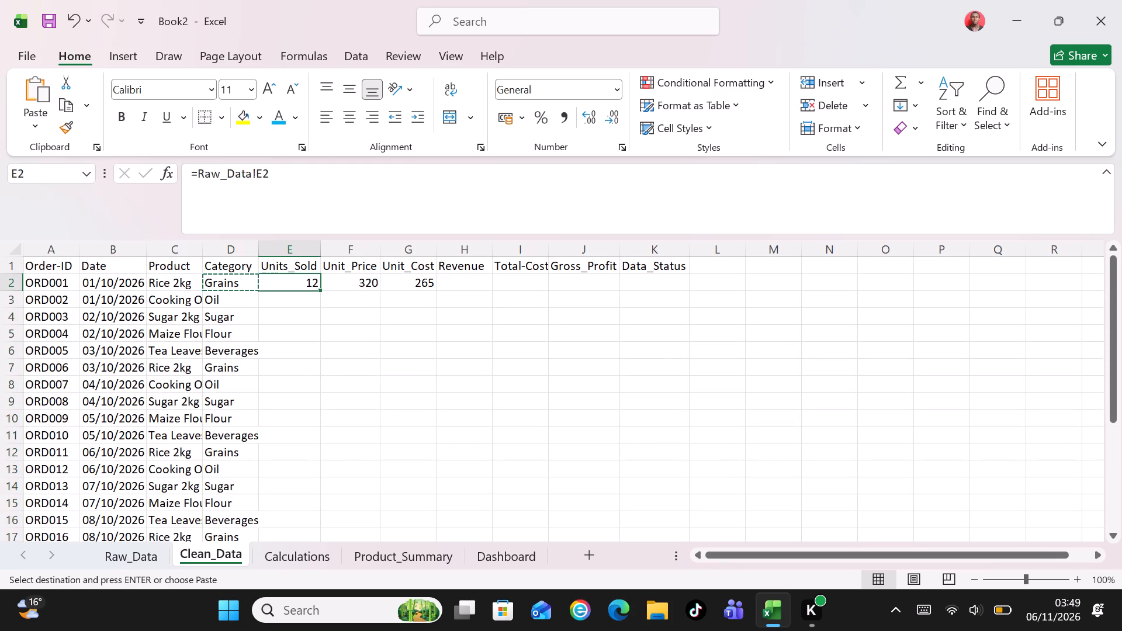
pyautogui.hotkey('ctrl', 'c')
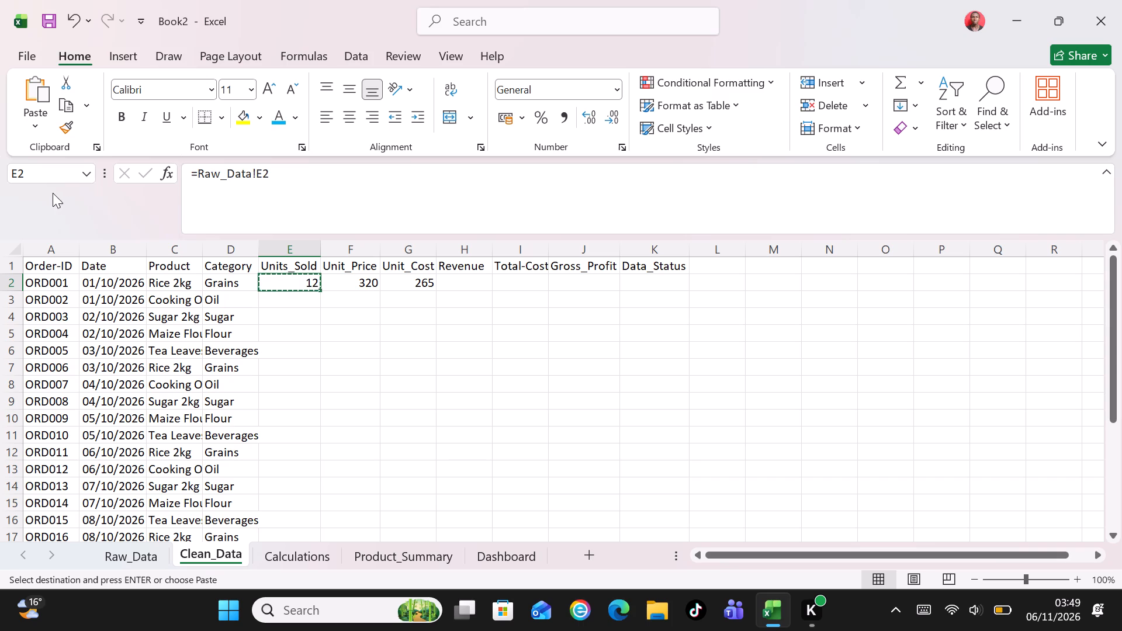
pyautogui.click(35, 175)
pyautogui.press('BackSpace')
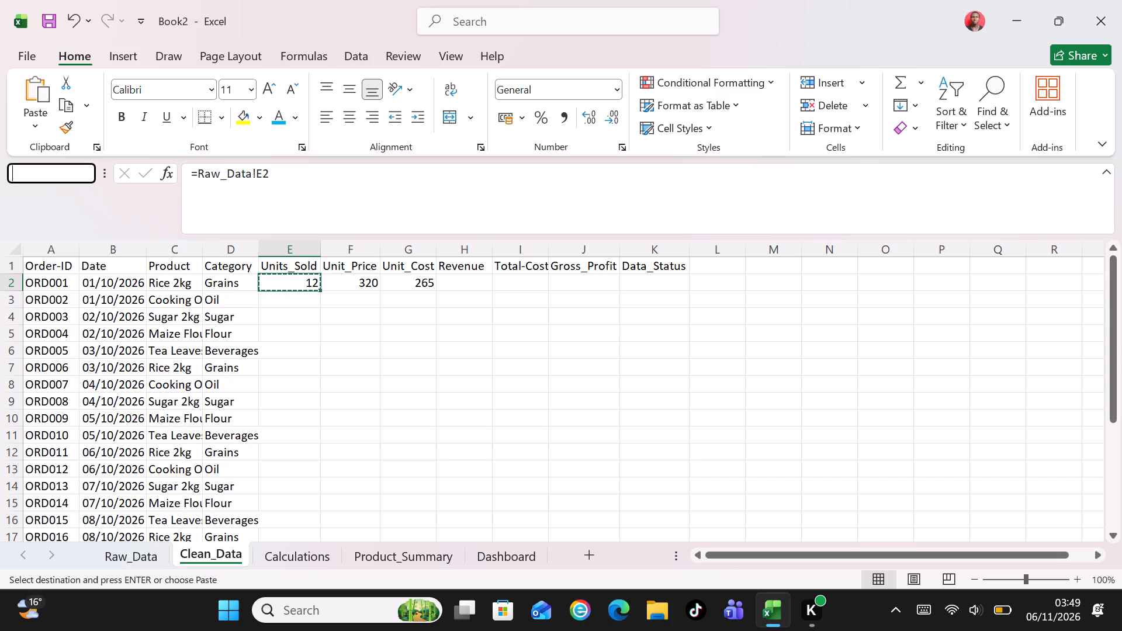
pyautogui.write('E3')
pyautogui.hotkey('shift', ':')
pyautogui.write('E26')
pyautogui.press('Return')
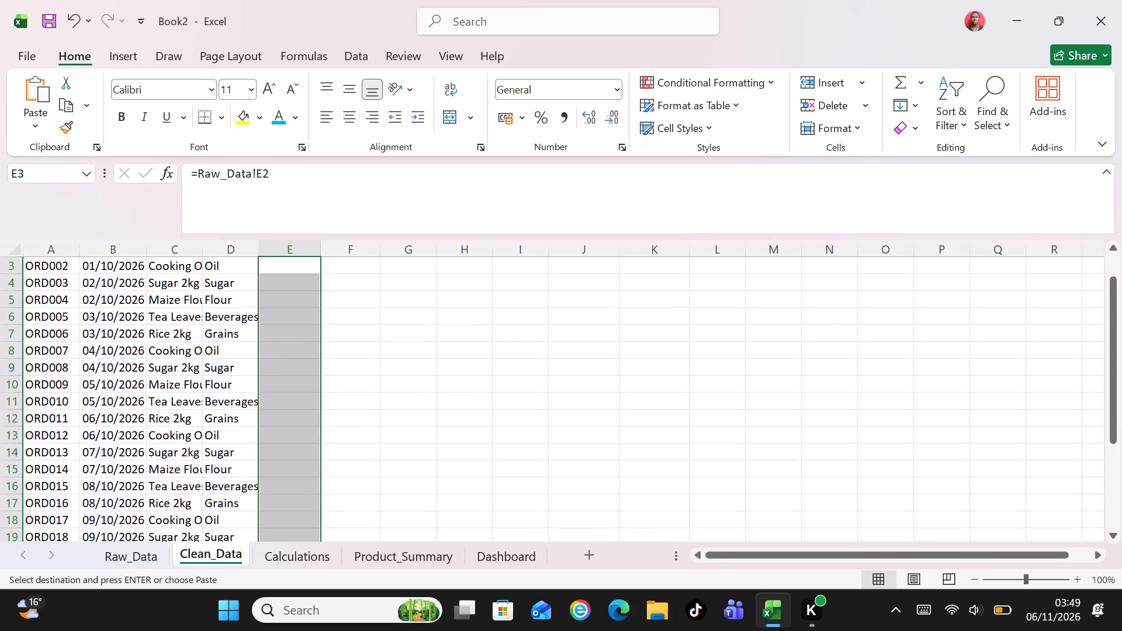
pyautogui.hotkey('ctrl', 'v')
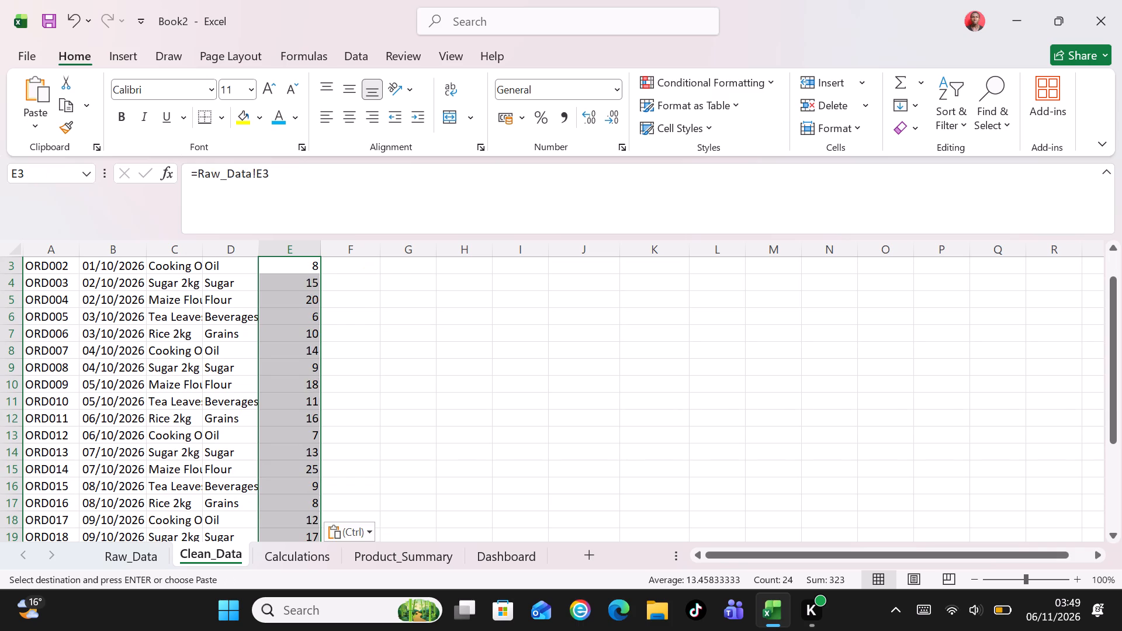
# Copy the unit price link formula from cell F2 of Clean_Data into the range F3:F26.
pyautogui.press('pageup')
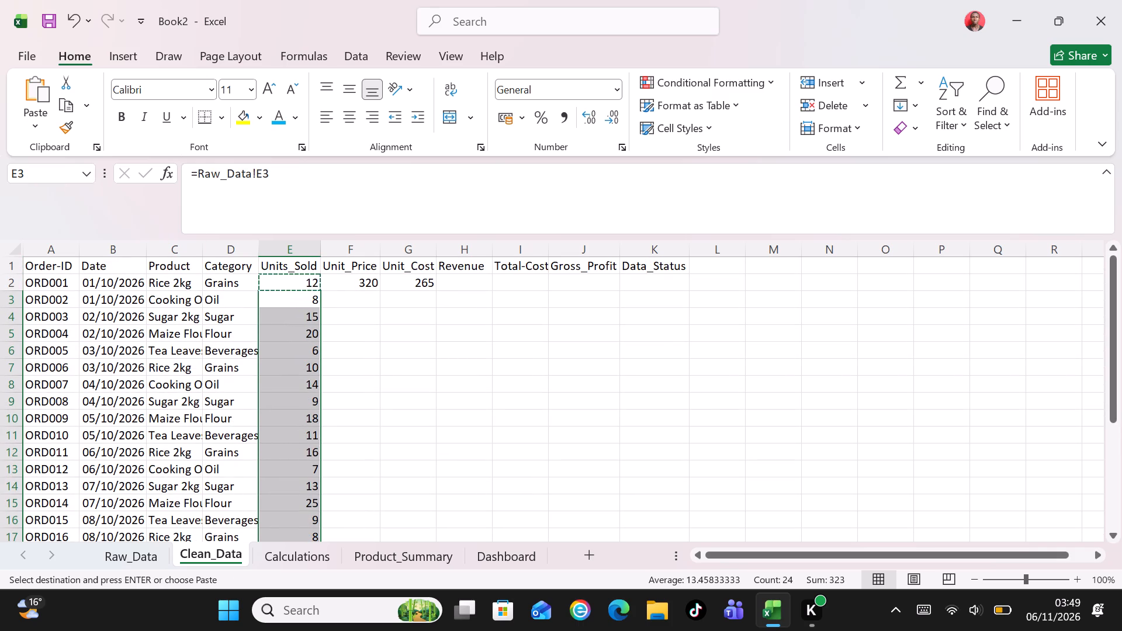
pyautogui.click(369, 280)
pyautogui.hotkey('ctrl', 'c')
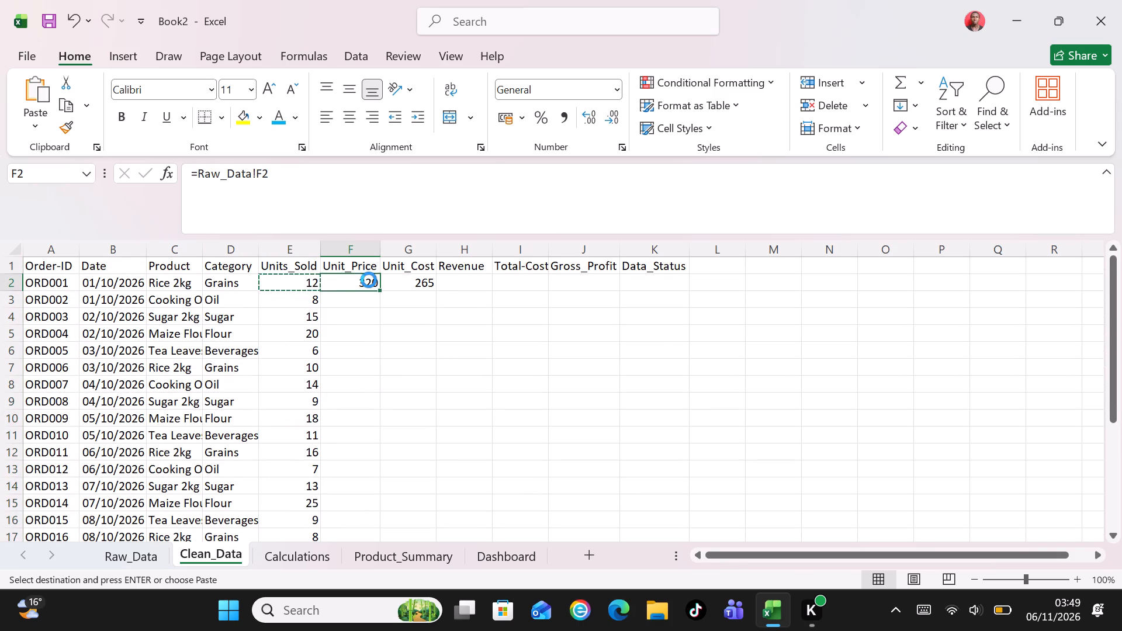
pyautogui.click(43, 177)
pyautogui.press('BackSpace')
pyautogui.write('F3')
pyautogui.hotkey('shift', ':')
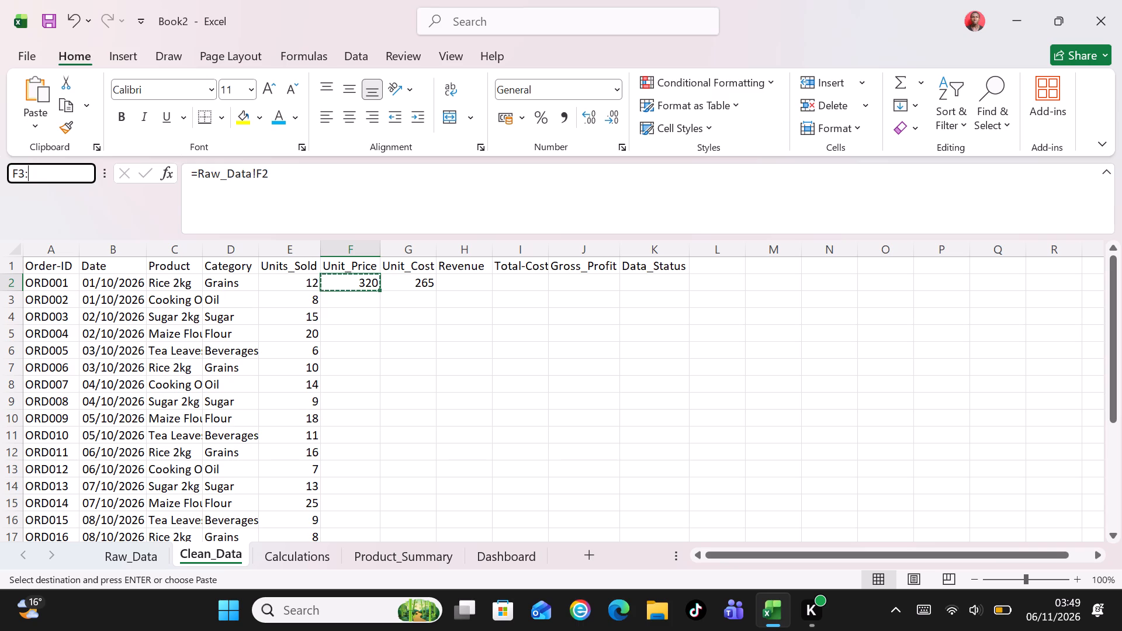
pyautogui.write('F26')
pyautogui.press('Return')
pyautogui.hotkey('ctrl', 'v')
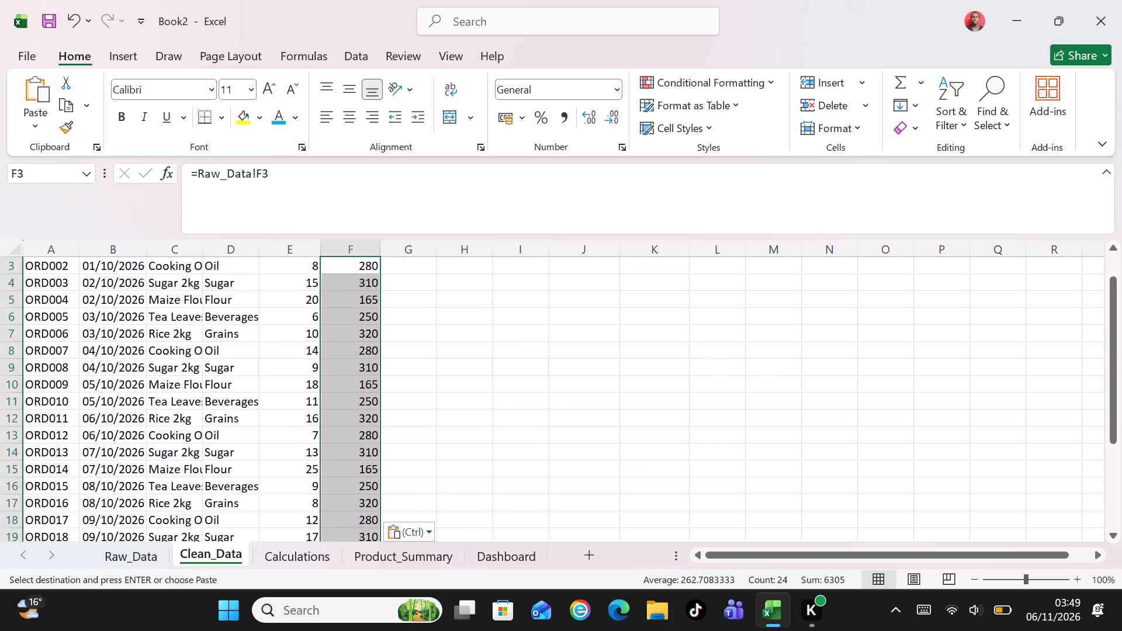
# Copy the unit cost link formula from cell G2 of Clean_Data into the range G3:G26.
pyautogui.press('pageup')
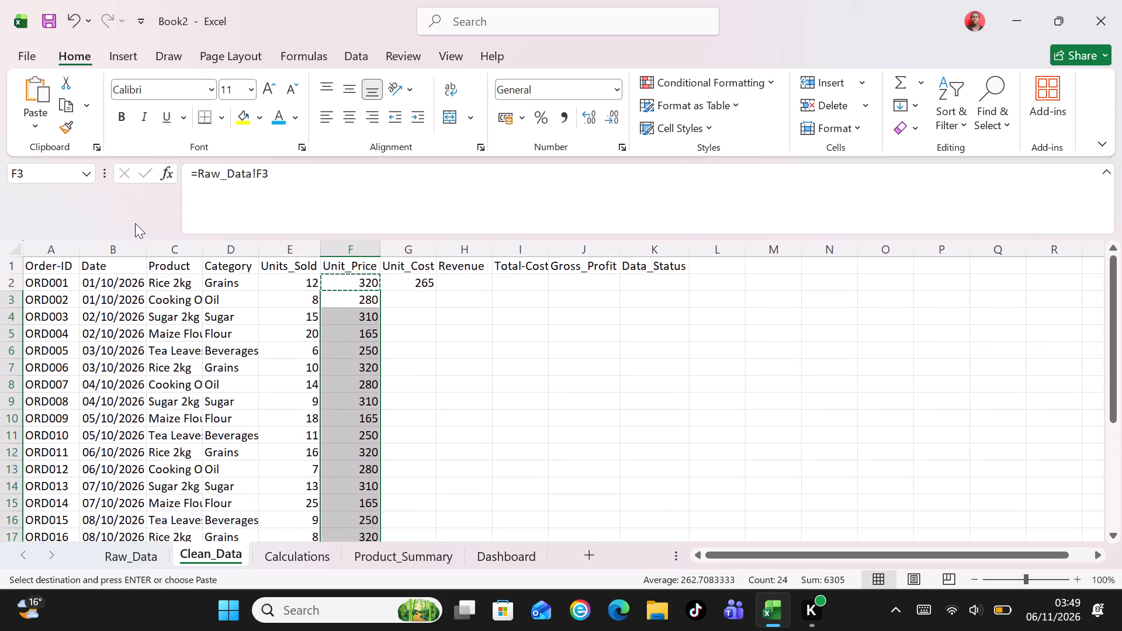
pyautogui.click(420, 282)
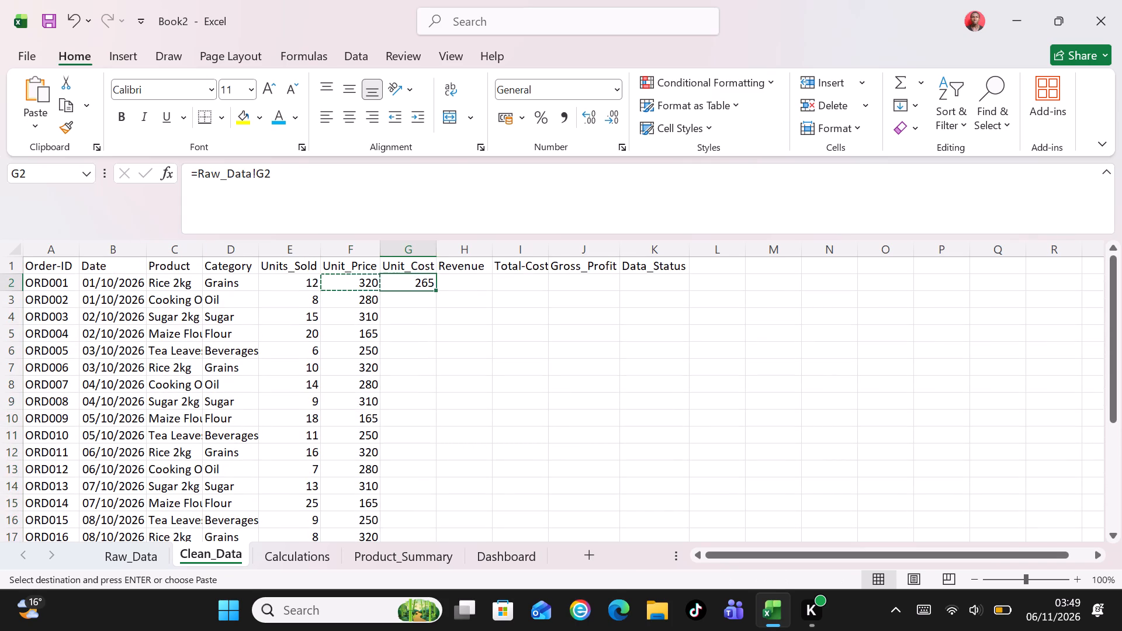
pyautogui.hotkey('ctrl', 'c')
pyautogui.click(35, 179)
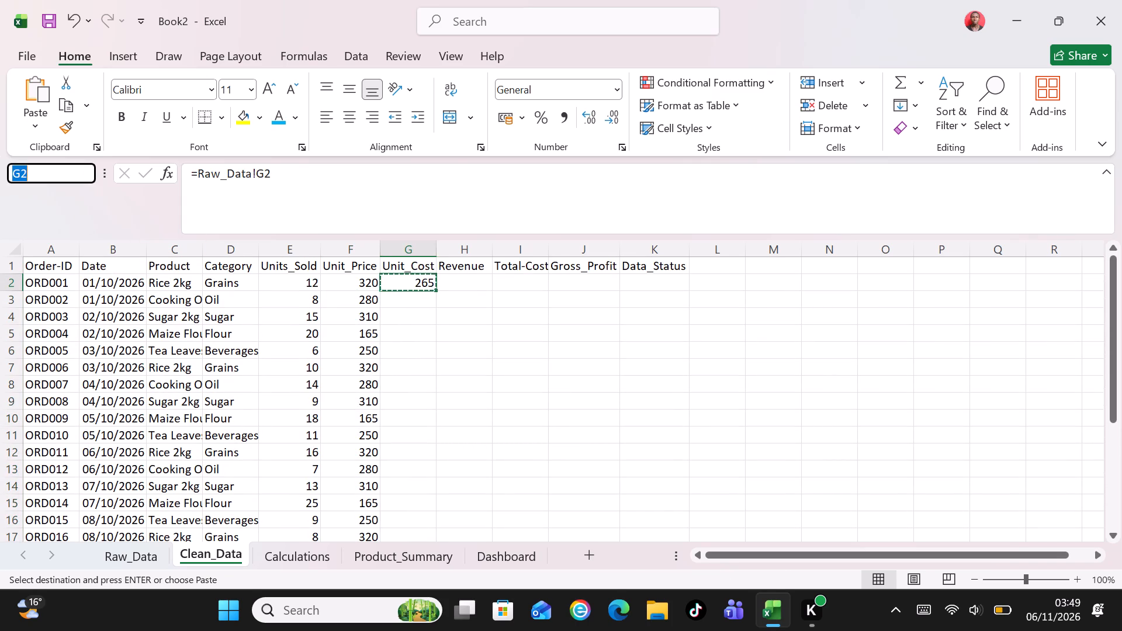
pyautogui.press('BackSpace')
pyautogui.write('G3')
pyautogui.write(':G26')
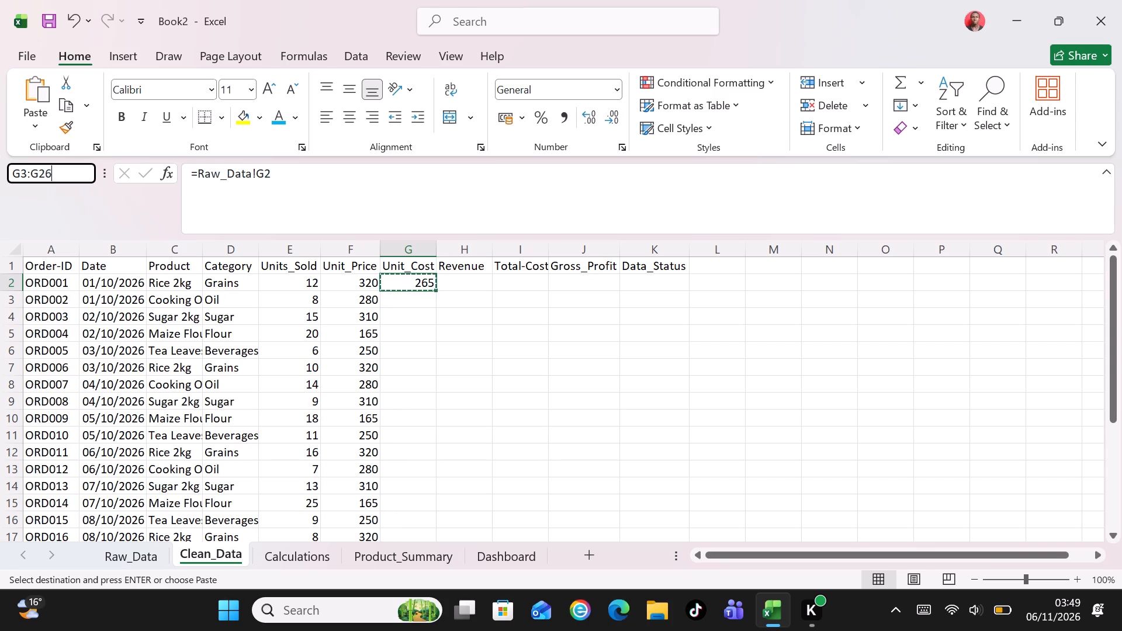
pyautogui.press('Return')
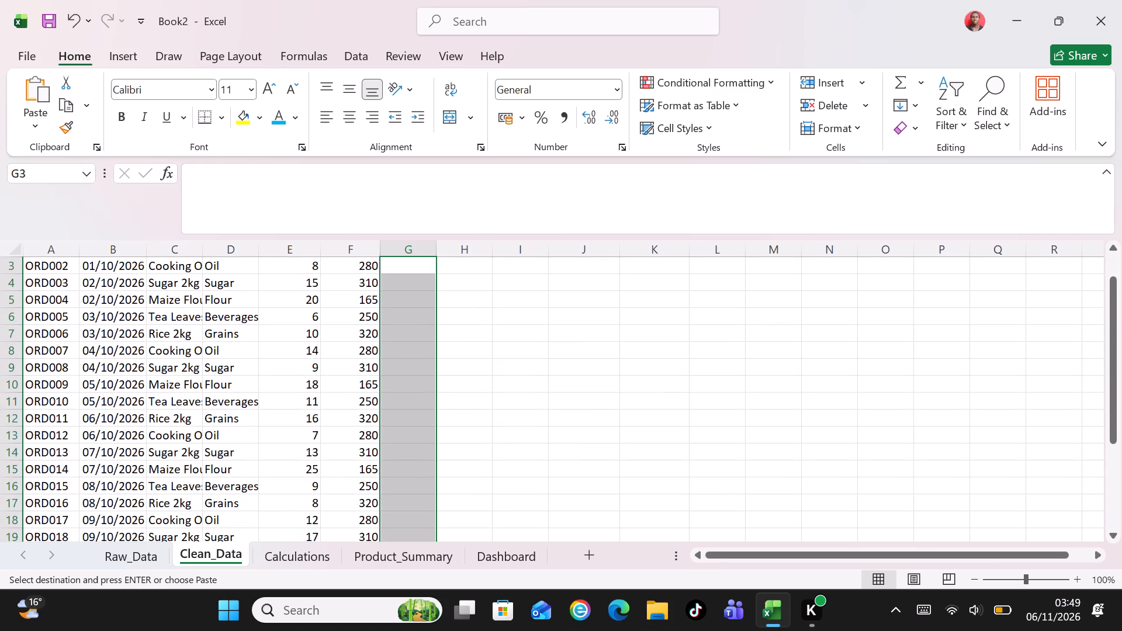
pyautogui.hotkey('ctrl', 'v')
# Select cell H2 in the Revenue column of Clean_Data for the first order.
pyautogui.press('pageup')
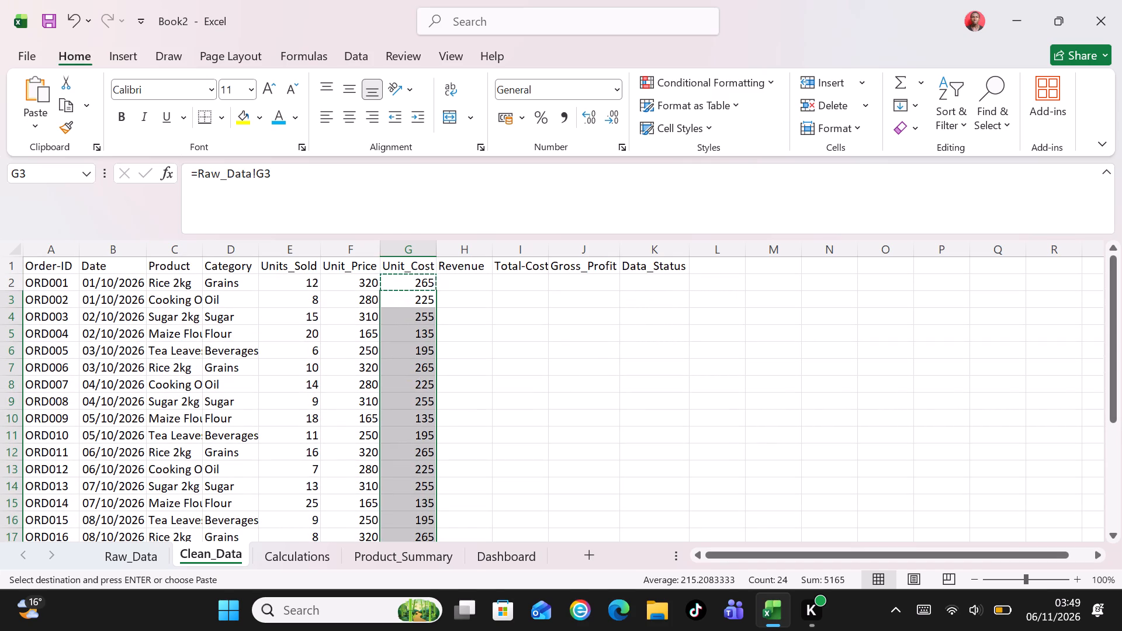
pyautogui.click(469, 289)
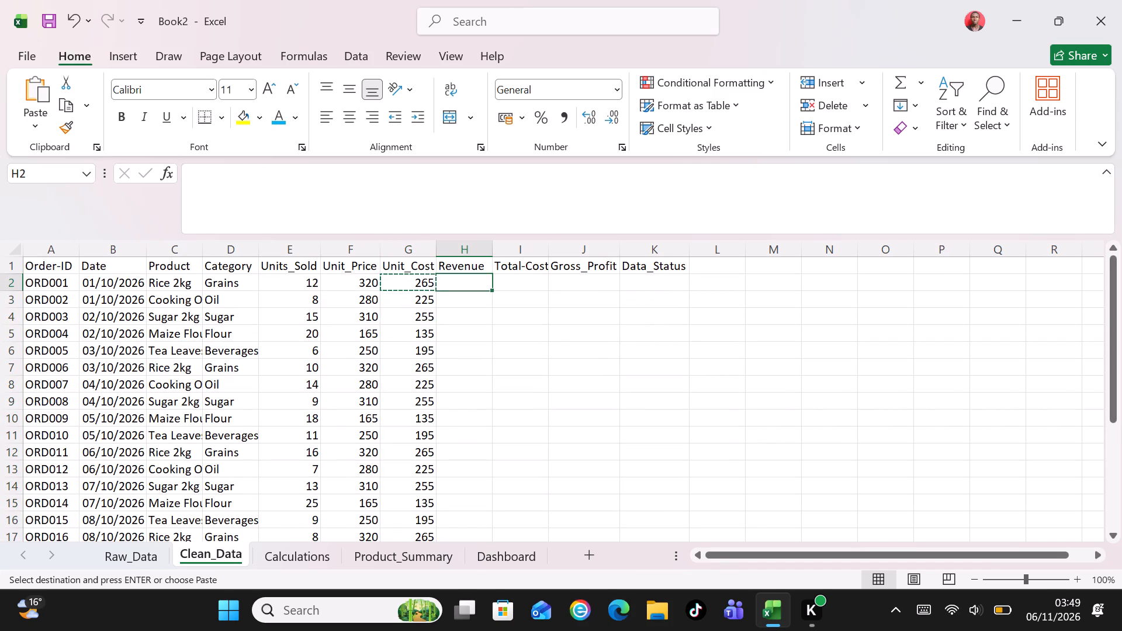
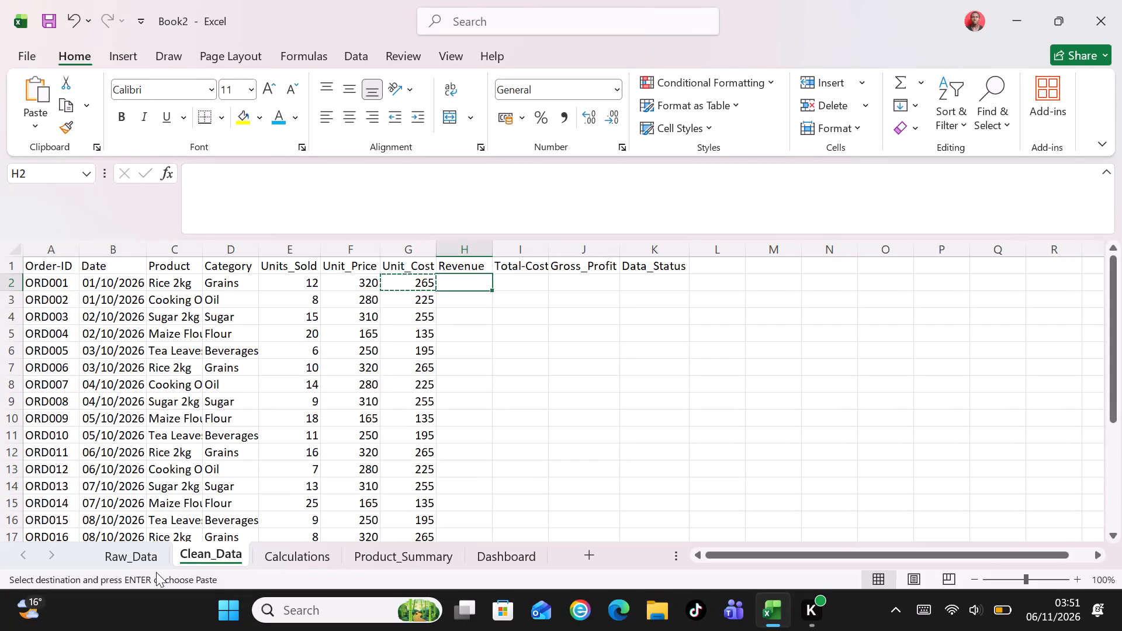
# Check the source columns on the Raw_Data sheet and return to the Clean_Data sheet.
pyautogui.click(141, 563)
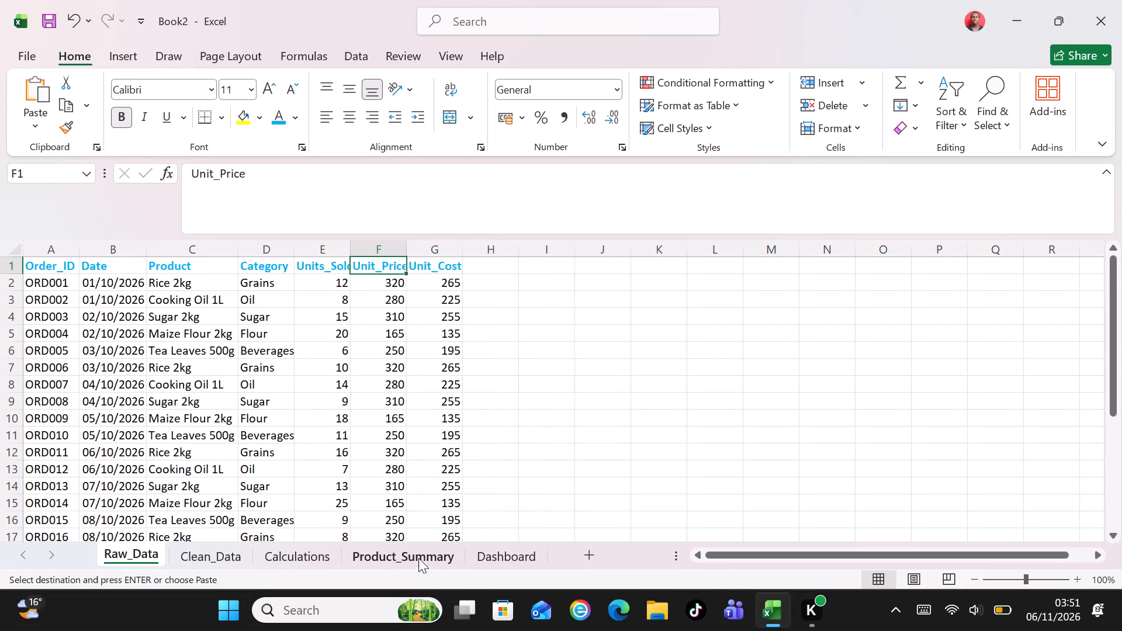
pyautogui.click(229, 550)
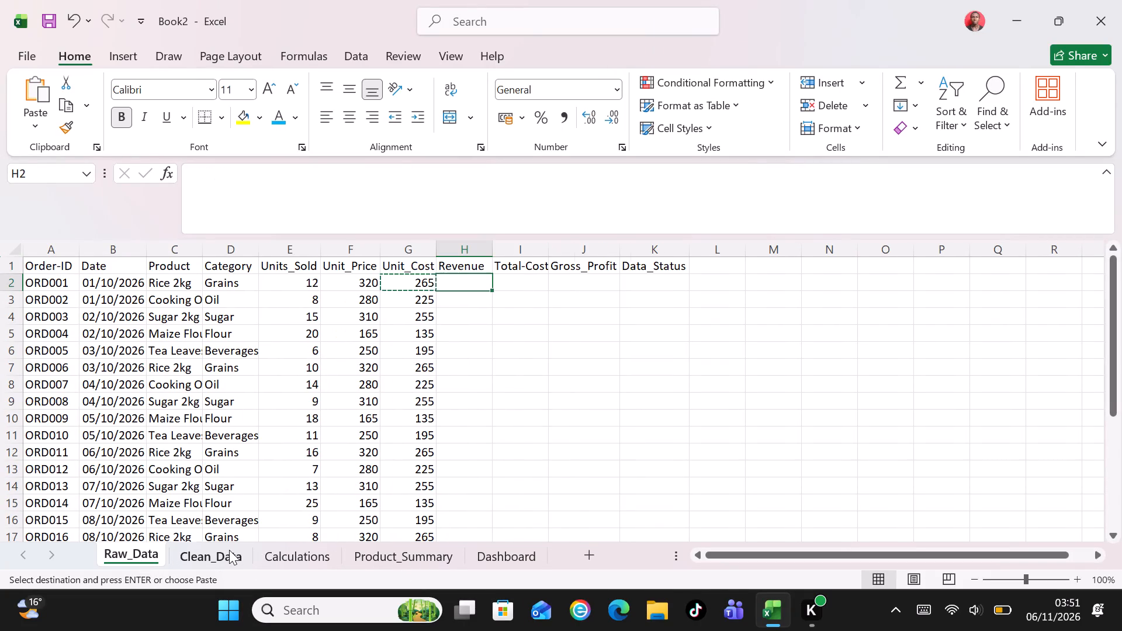
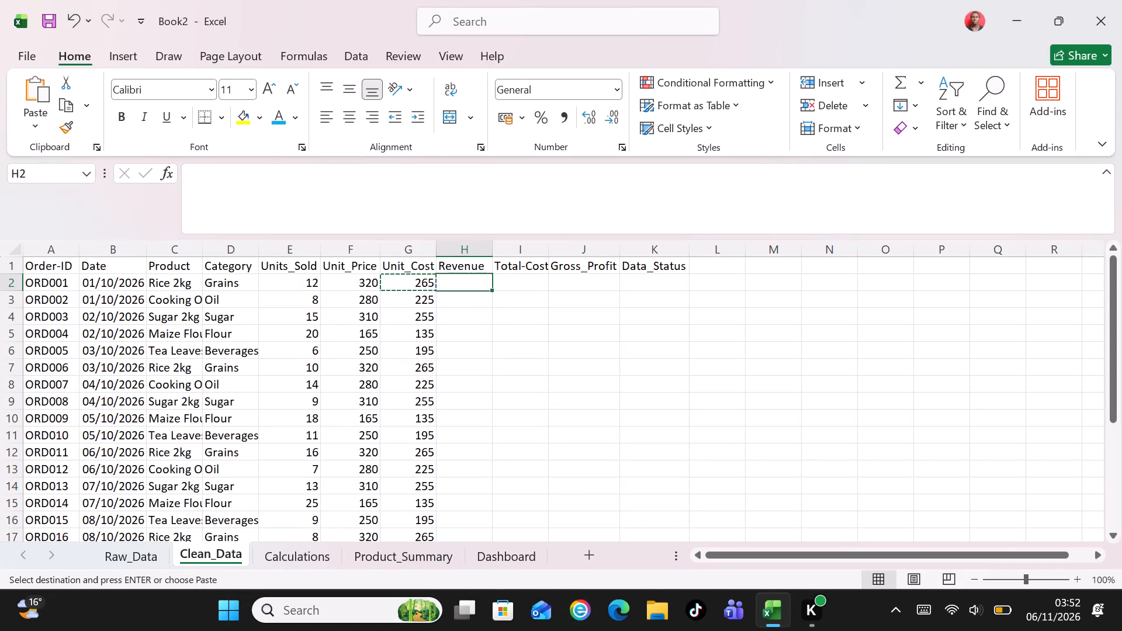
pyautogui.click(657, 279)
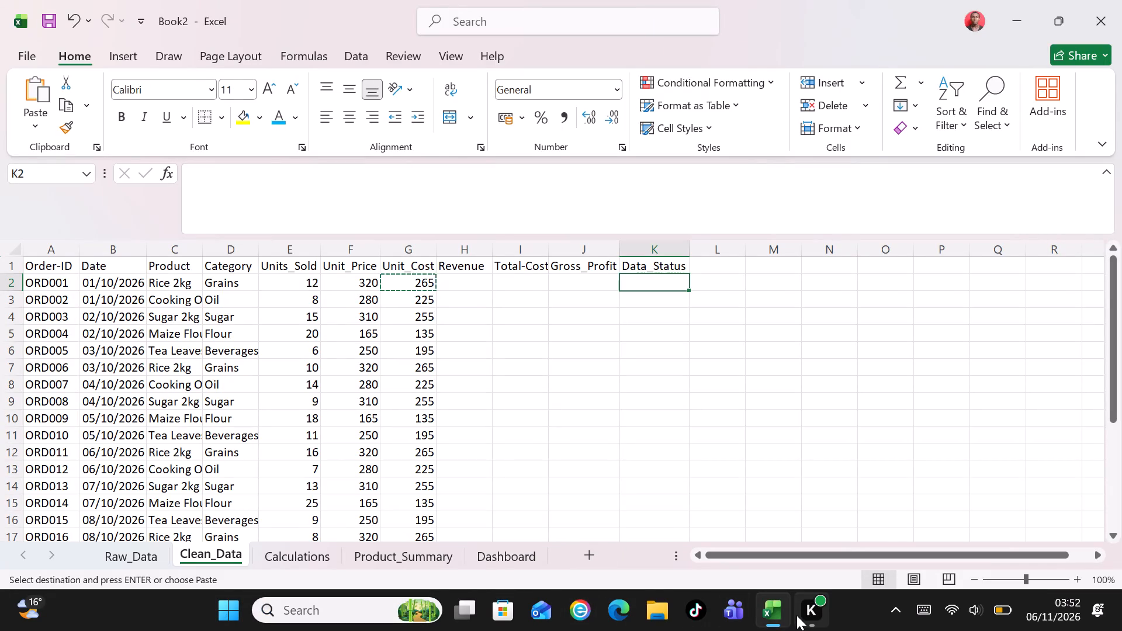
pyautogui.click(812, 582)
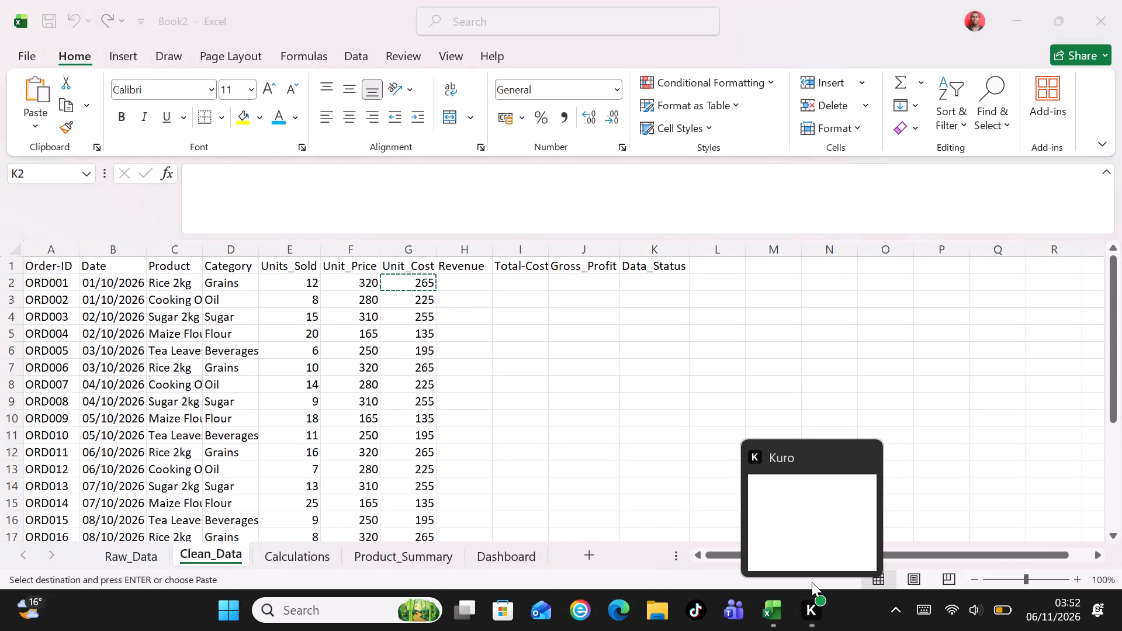
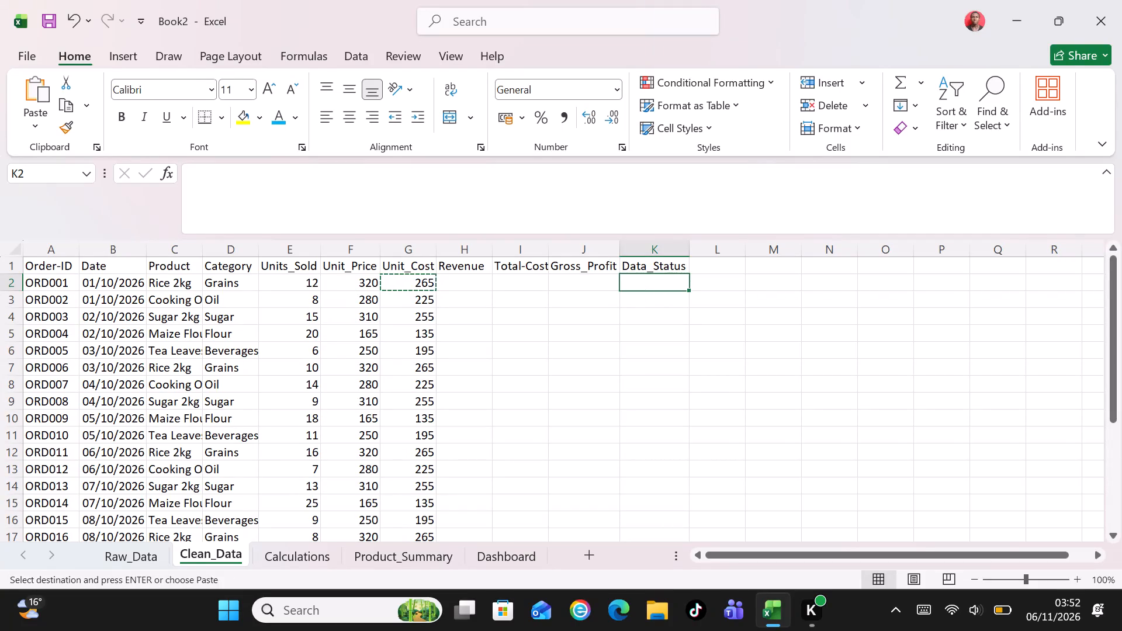
# Start the Data_Status formula in K2 as an IF with an AND test of A2<>"" and ISNUMBER(B2).
pyautogui.click(645, 284)
pyautogui.press('=')
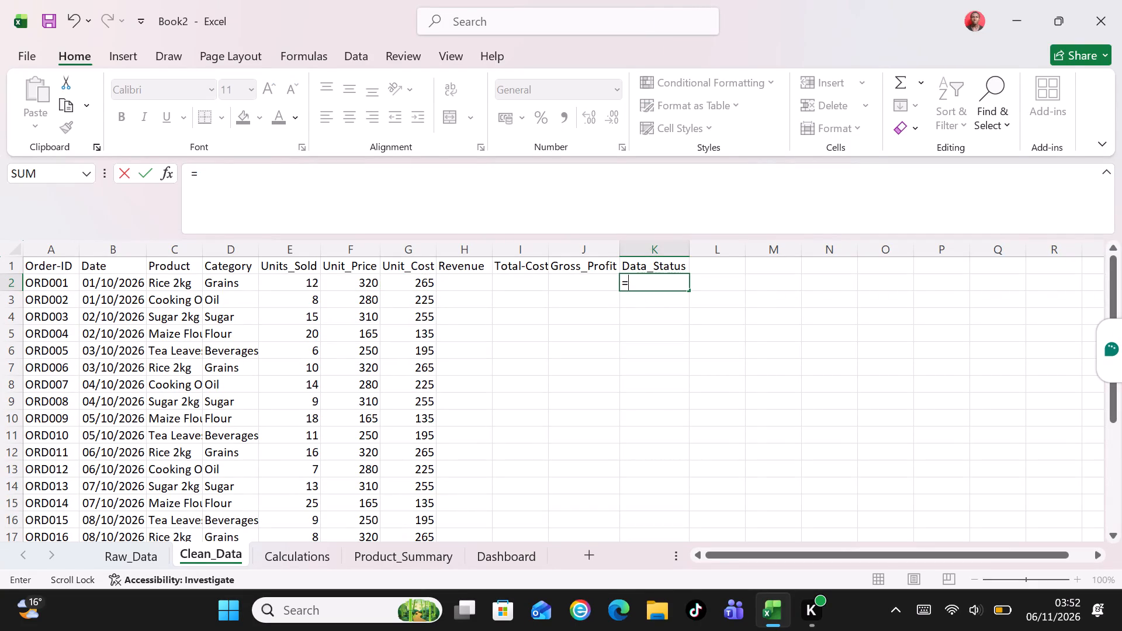
pyautogui.write('IF')
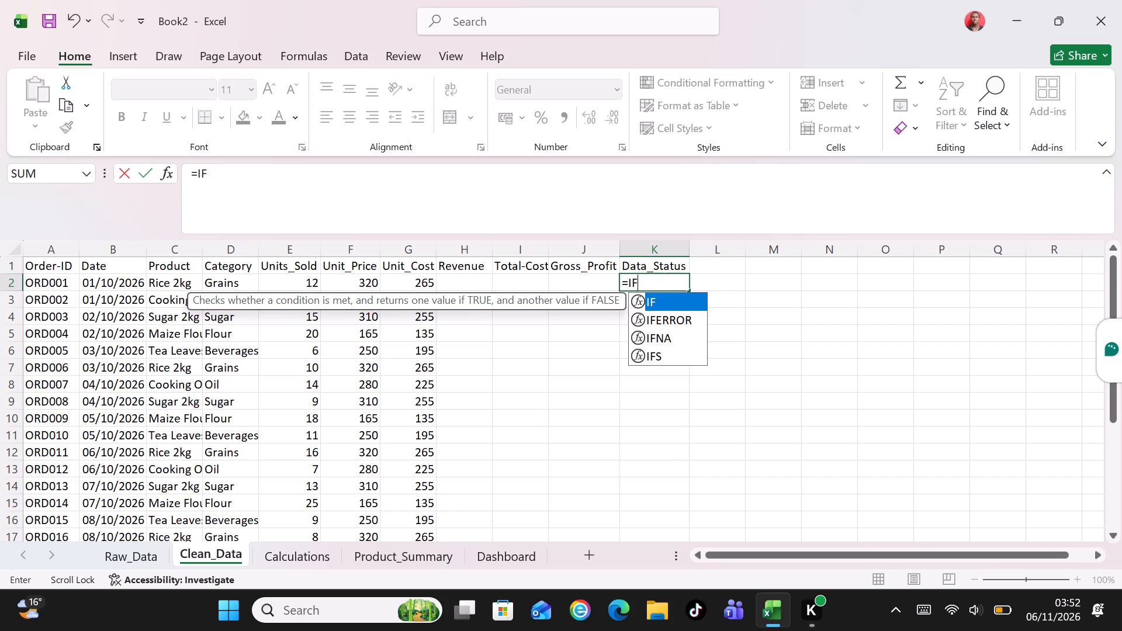
pyautogui.hotkey('shift', '(')
pyautogui.write('AND')
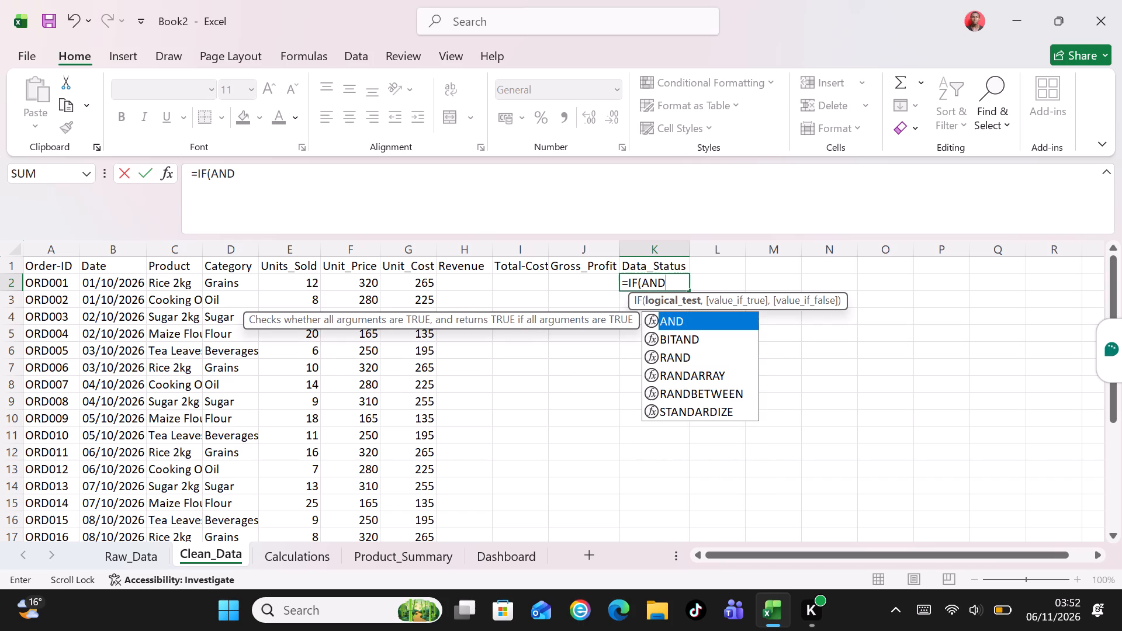
pyautogui.hotkey('shift', '(')
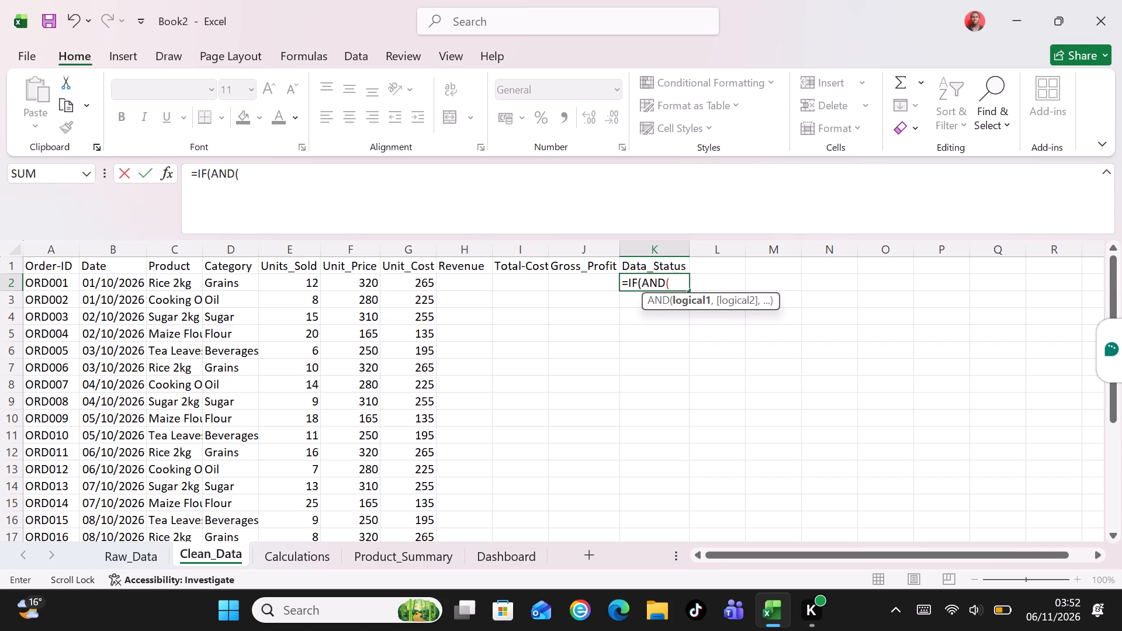
pyautogui.write('A2')
pyautogui.write('<>')
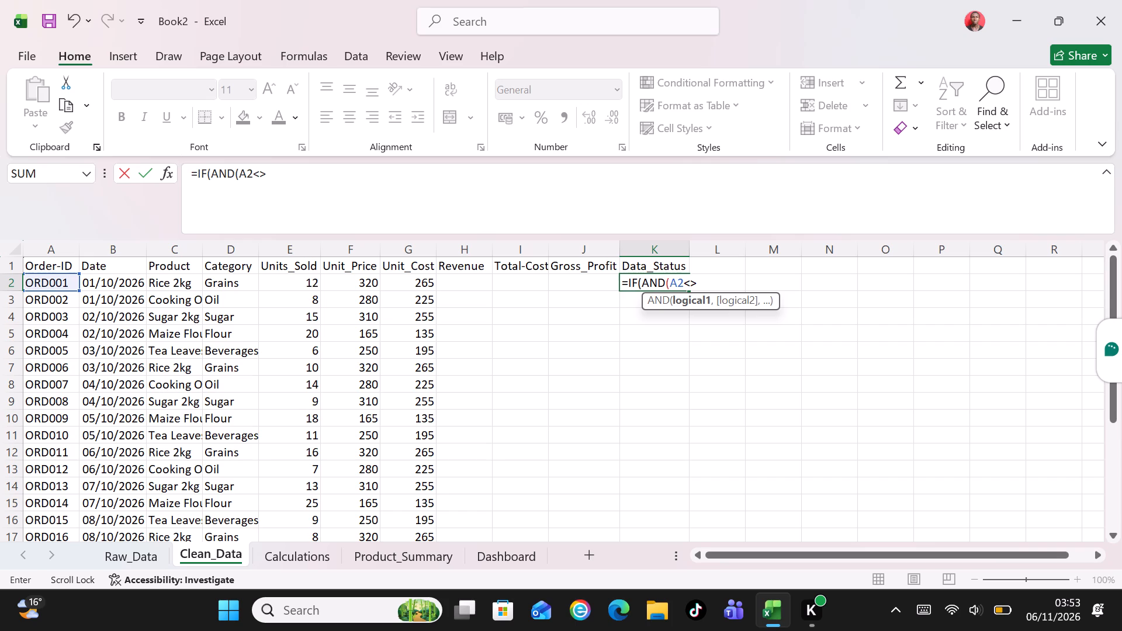
pyautogui.write('""')
pyautogui.press(',')
pyautogui.write('ISNUMBER')
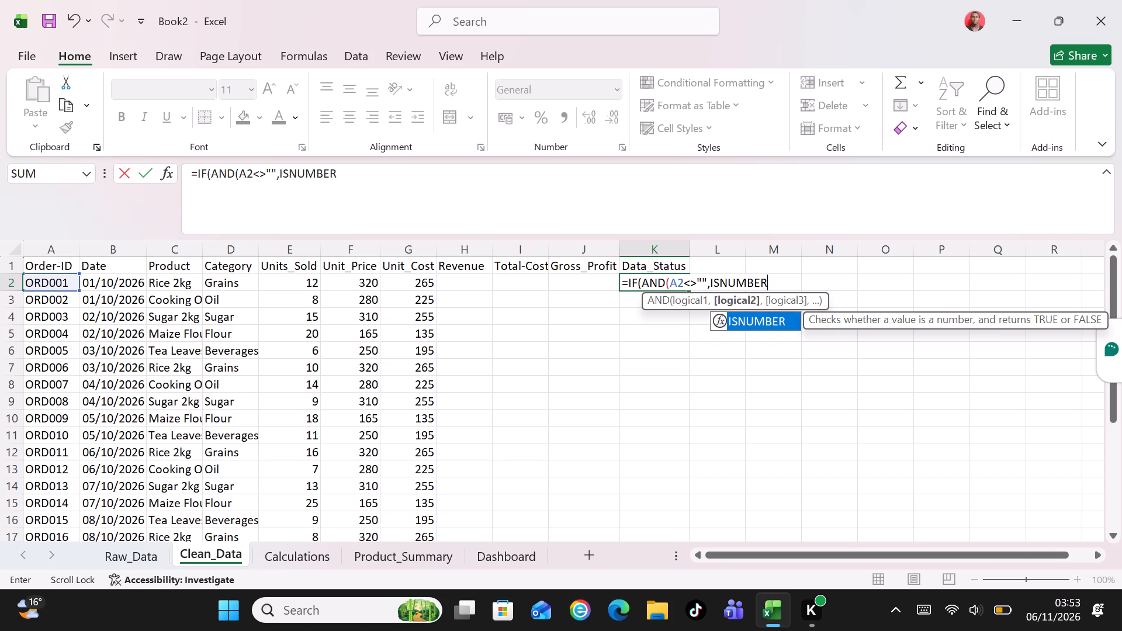
pyautogui.hotkey('shift', '(')
pyautogui.write('B2')
pyautogui.hotkey('shift', ')')
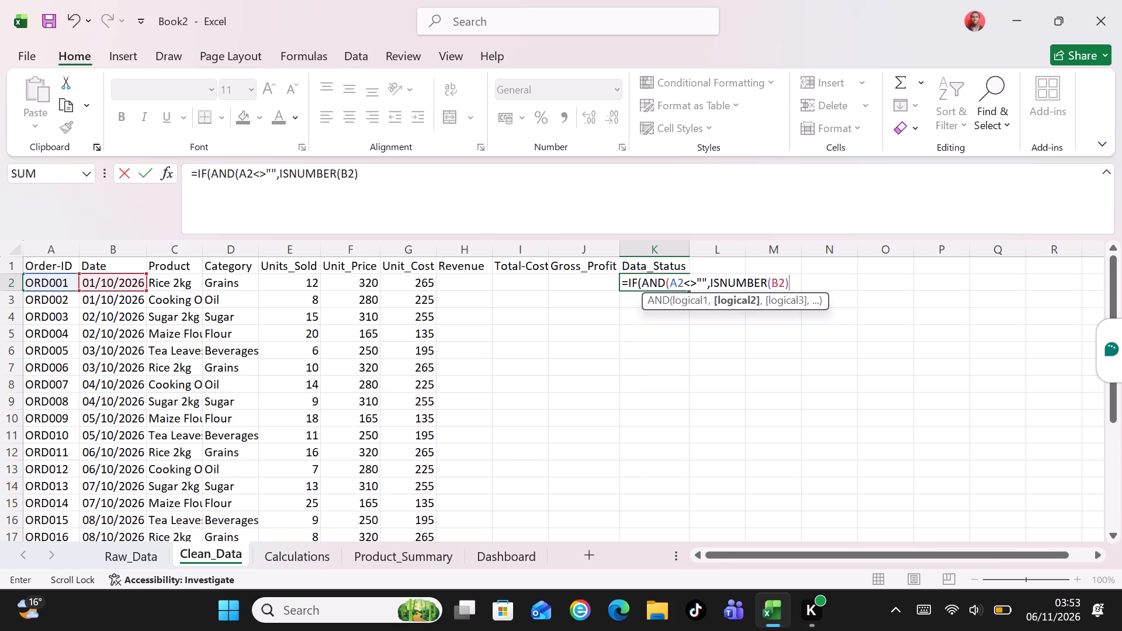
# Extend the AND test in K2 with the product and category arguments C2<>"" and D2"".
pyautogui.press(',')
pyautogui.write('C2')
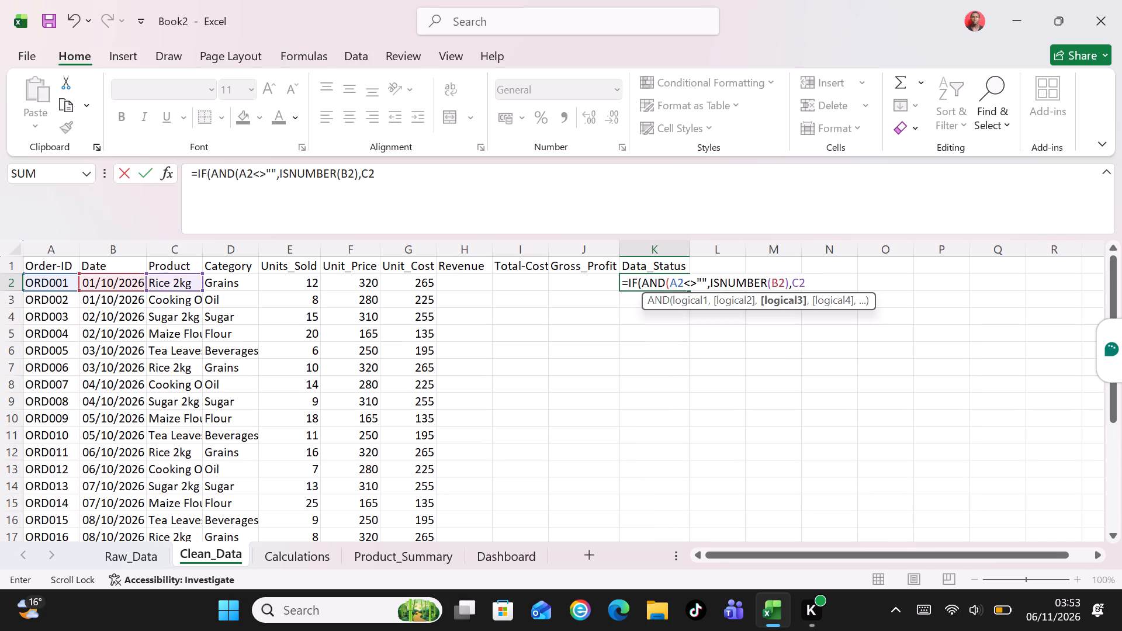
pyautogui.write('<>')
pyautogui.write('""')
pyautogui.press(',')
pyautogui.write('D2')
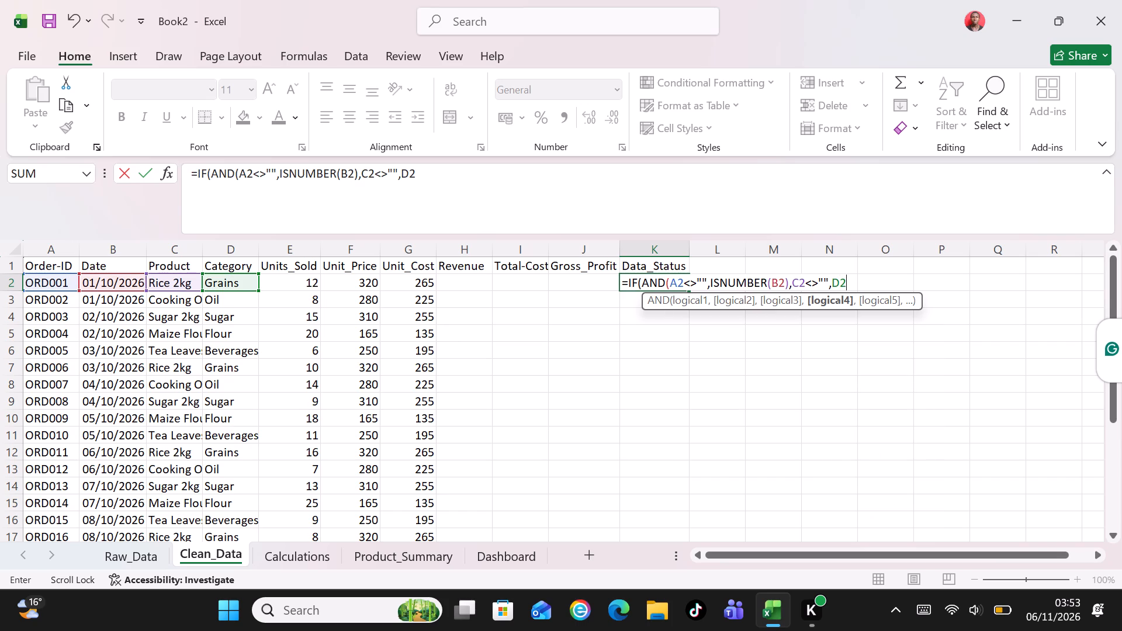
pyautogui.write('""')
# Add the units-sold conditions ISNUMBER(E2) and E2>0 to the AND test in K2.
pyautogui.press(',')
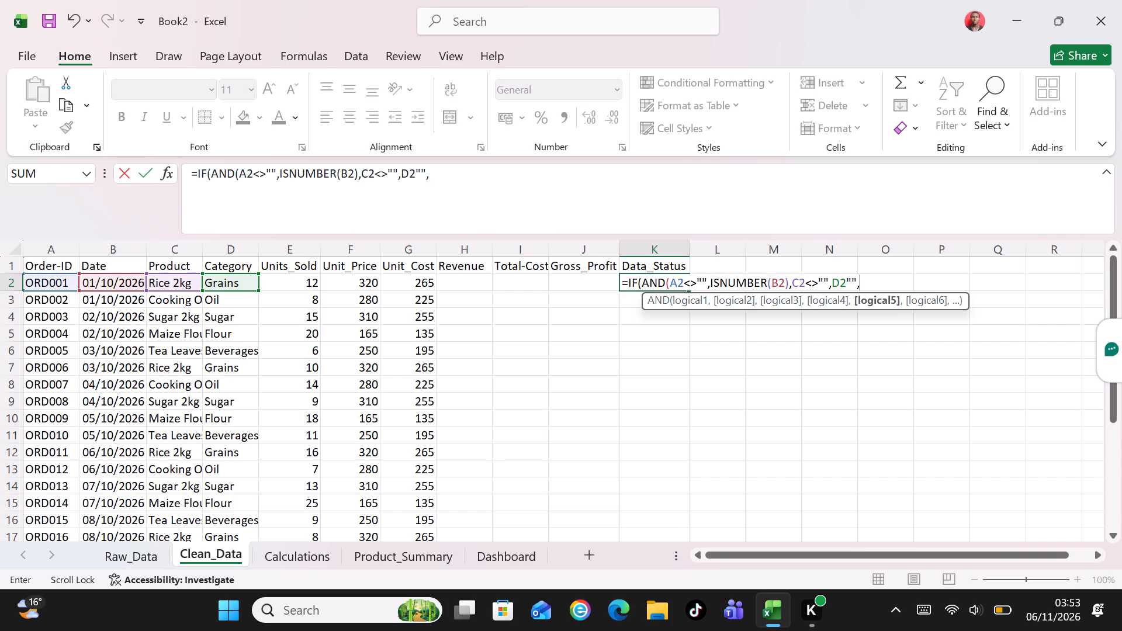
pyautogui.write('ISNUMBER')
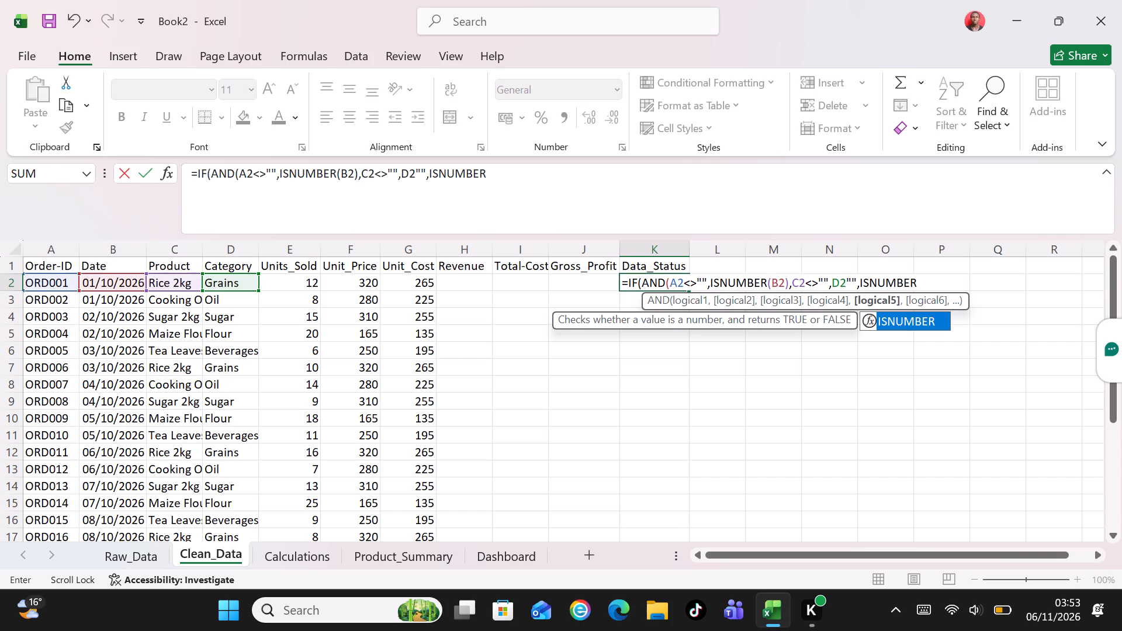
pyautogui.hotkey('shift', '(')
pyautogui.write('E2')
pyautogui.hotkey('shift', ')')
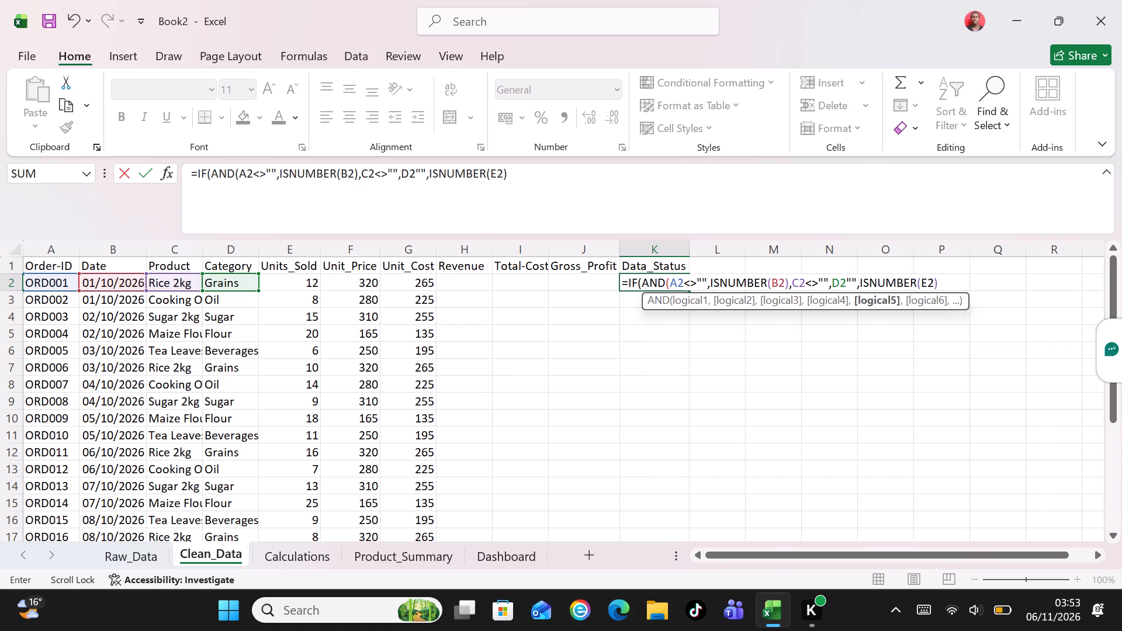
pyautogui.press(',')
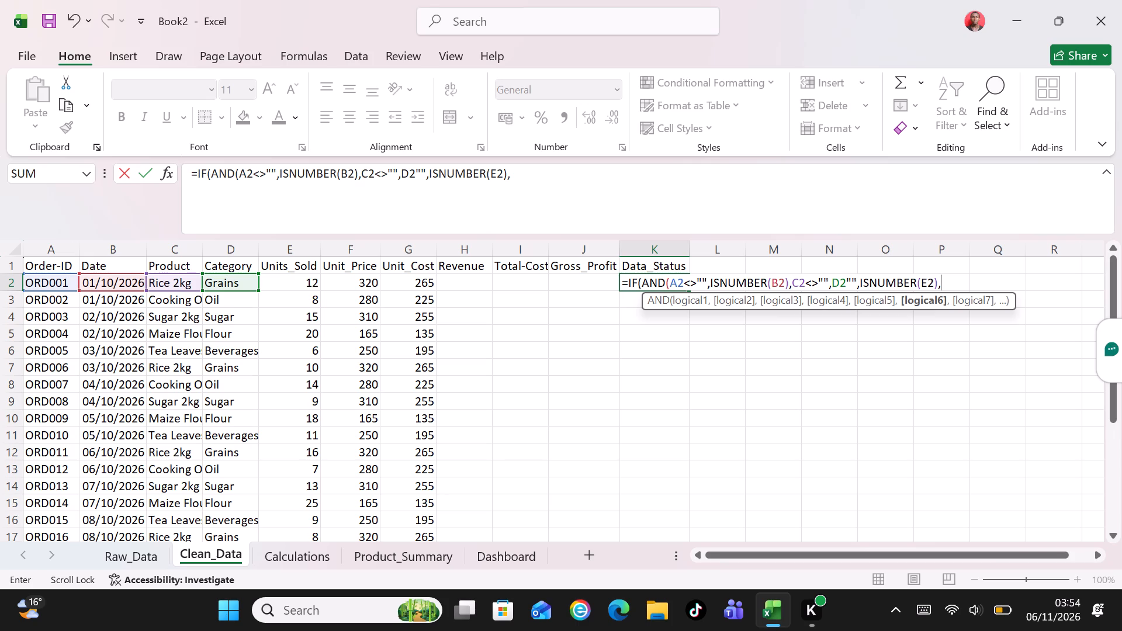
pyautogui.write('E2')
pyautogui.write('>0')
# Add the unit-price conditions ISNUMBER(F2) and F2>0 to the AND test in K2.
pyautogui.press(',')
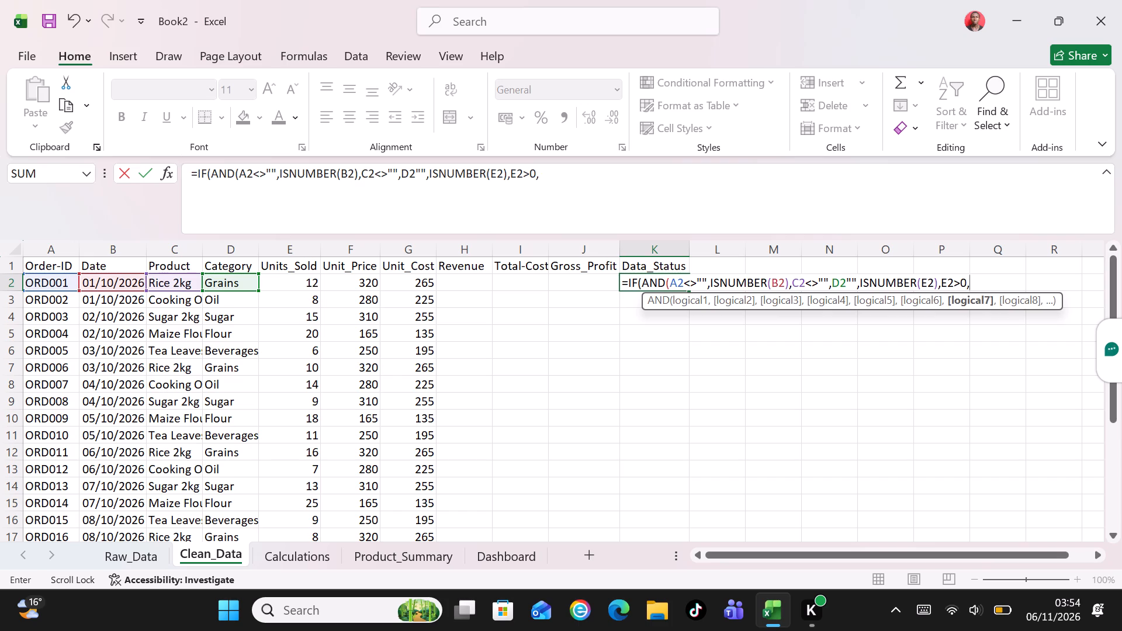
pyautogui.write('ISNUMBER')
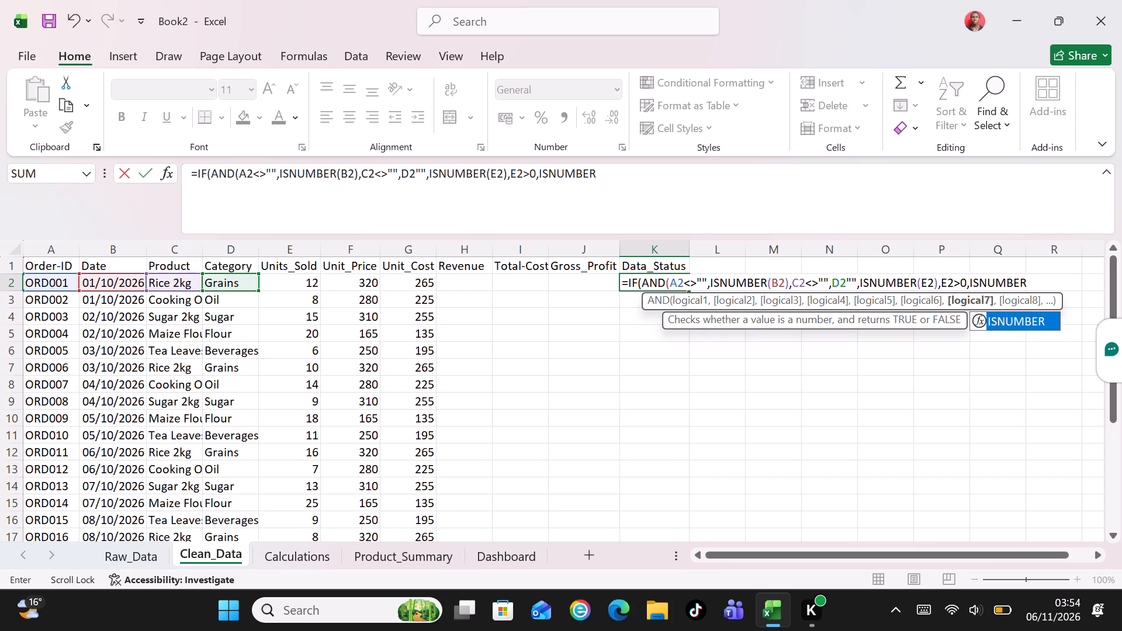
pyautogui.hotkey('shift', '(')
pyautogui.write('F2')
pyautogui.hotkey('shift', ')')
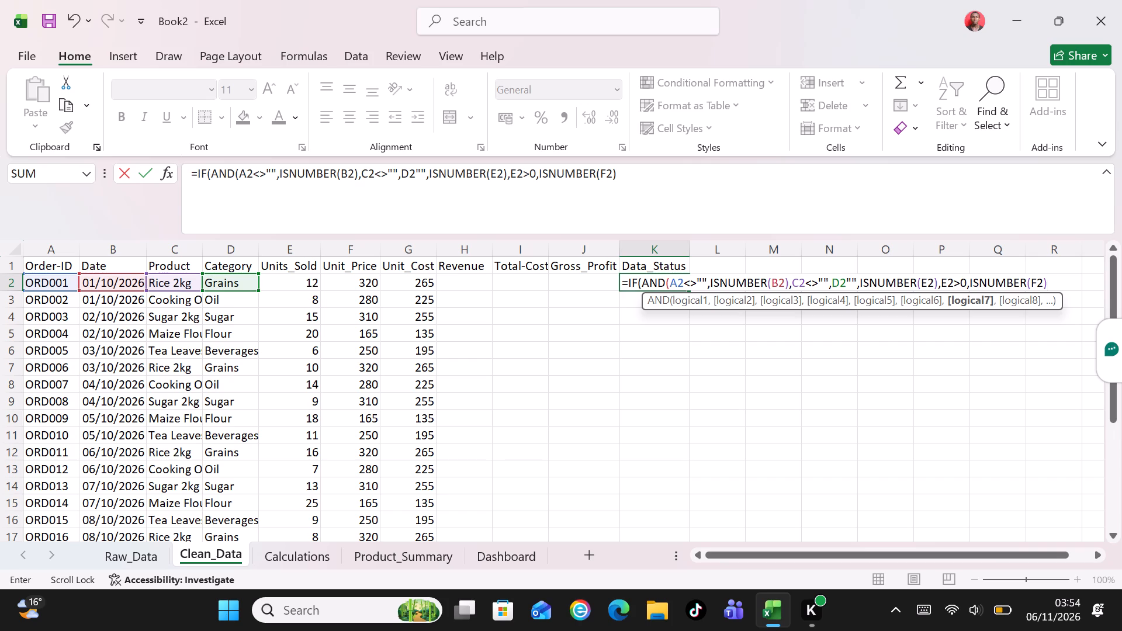
pyautogui.press(',')
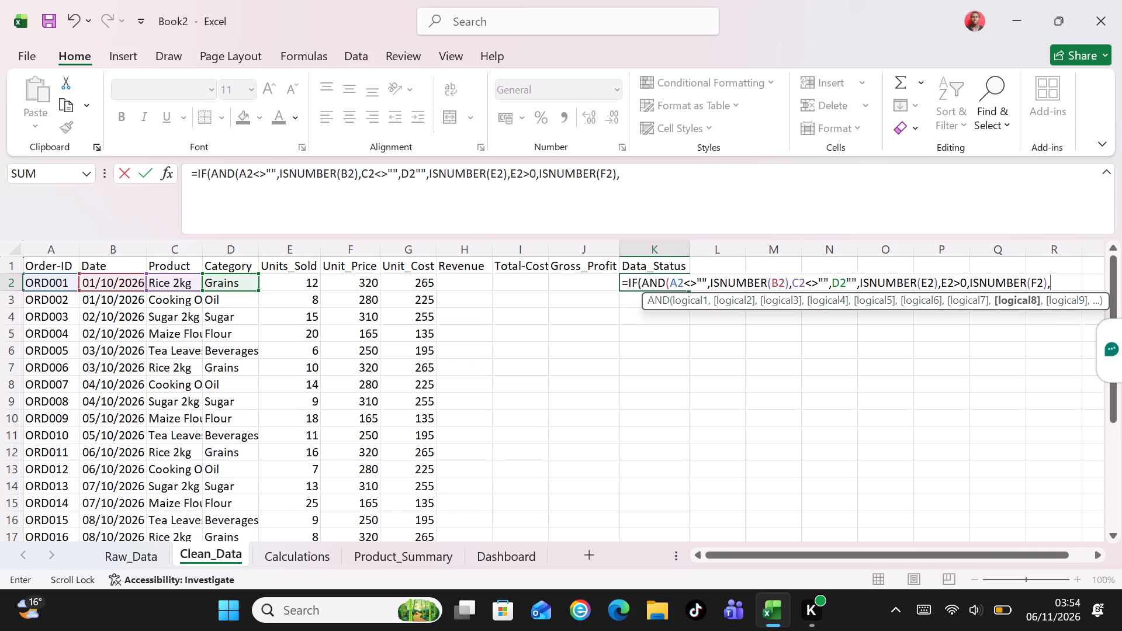
pyautogui.write('F2')
pyautogui.write('>0')
# Add the unit-cost conditions ISNUMBER(G2) and G2>0 in K2 and close the AND test.
pyautogui.press(',')
pyautogui.write('ISNUMBER')
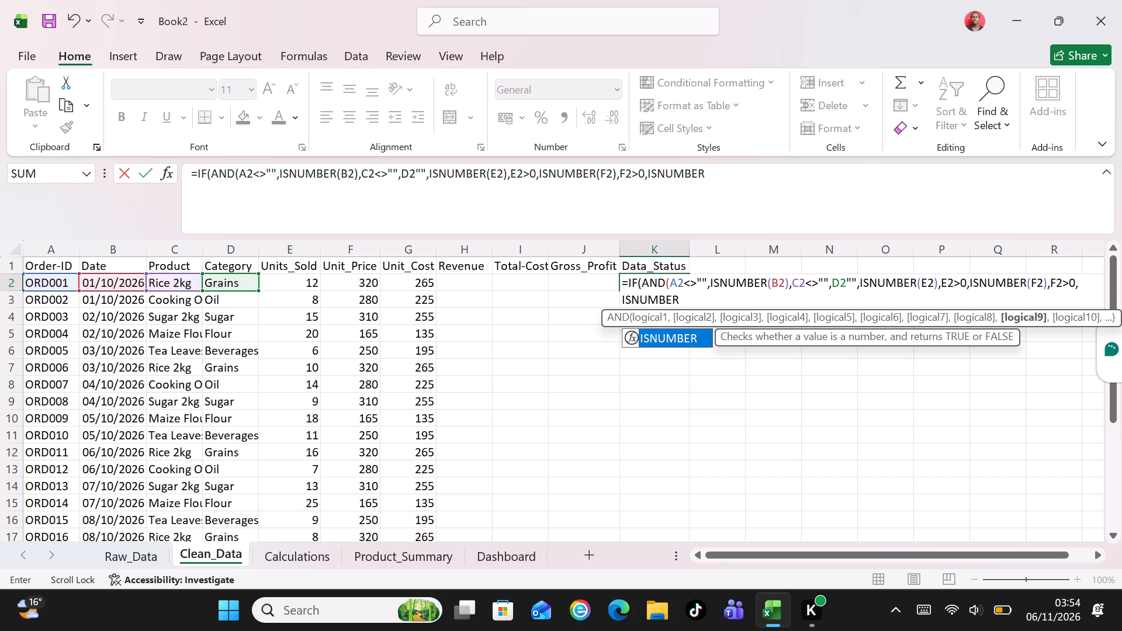
pyautogui.hotkey('shift', '(')
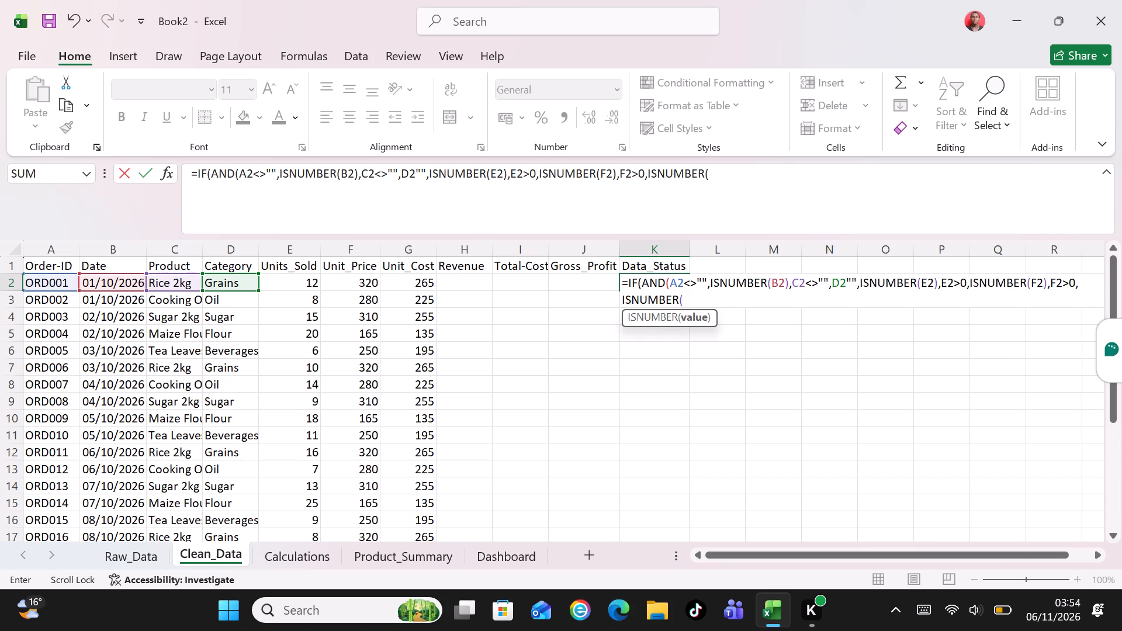
pyautogui.write('G2')
pyautogui.hotkey('shift', ')')
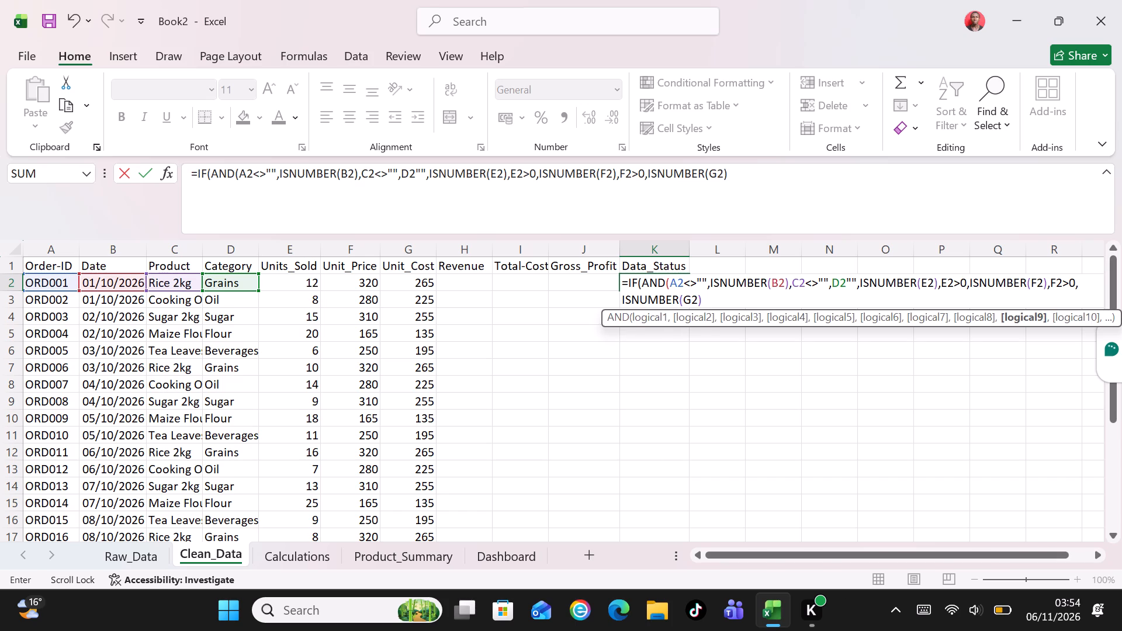
pyautogui.press(',')
pyautogui.write('G2')
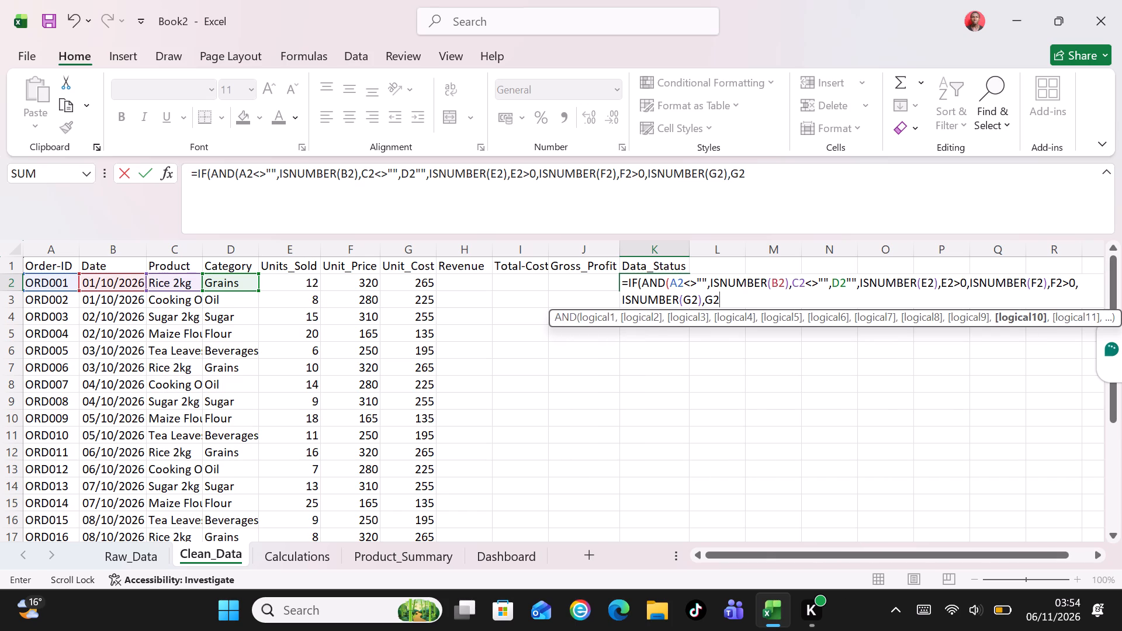
pyautogui.write('>0')
pyautogui.hotkey('shift', ')')
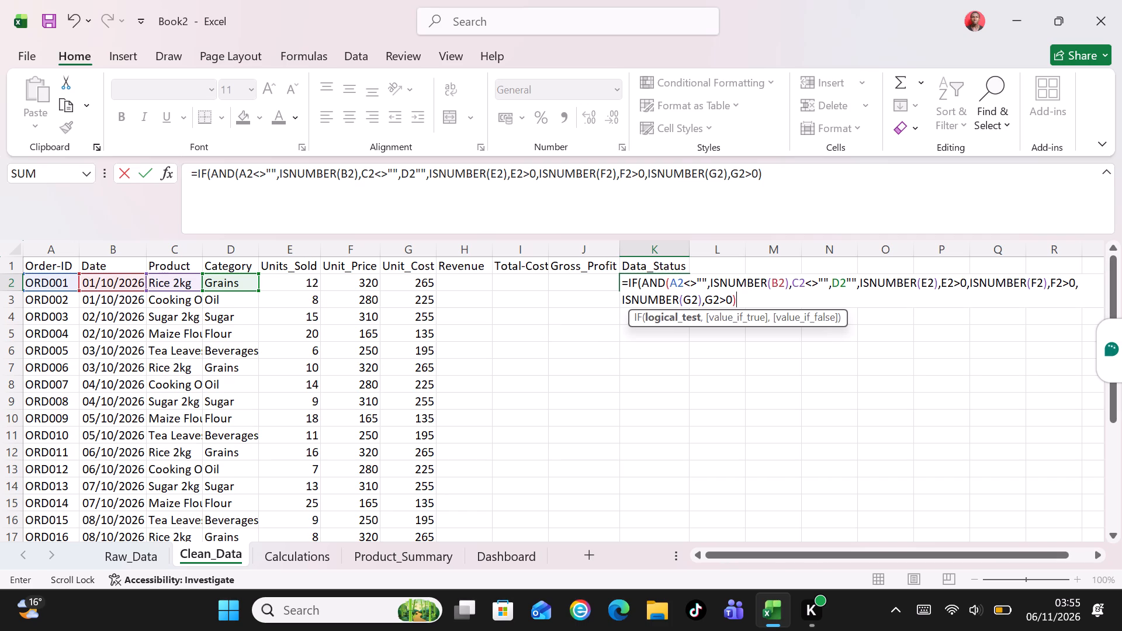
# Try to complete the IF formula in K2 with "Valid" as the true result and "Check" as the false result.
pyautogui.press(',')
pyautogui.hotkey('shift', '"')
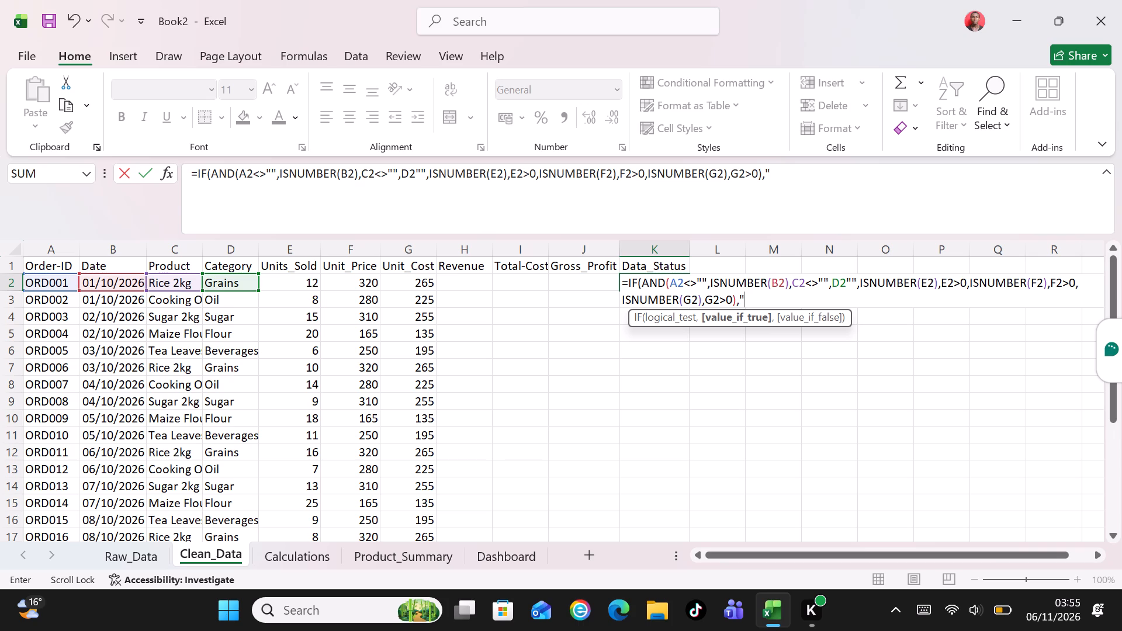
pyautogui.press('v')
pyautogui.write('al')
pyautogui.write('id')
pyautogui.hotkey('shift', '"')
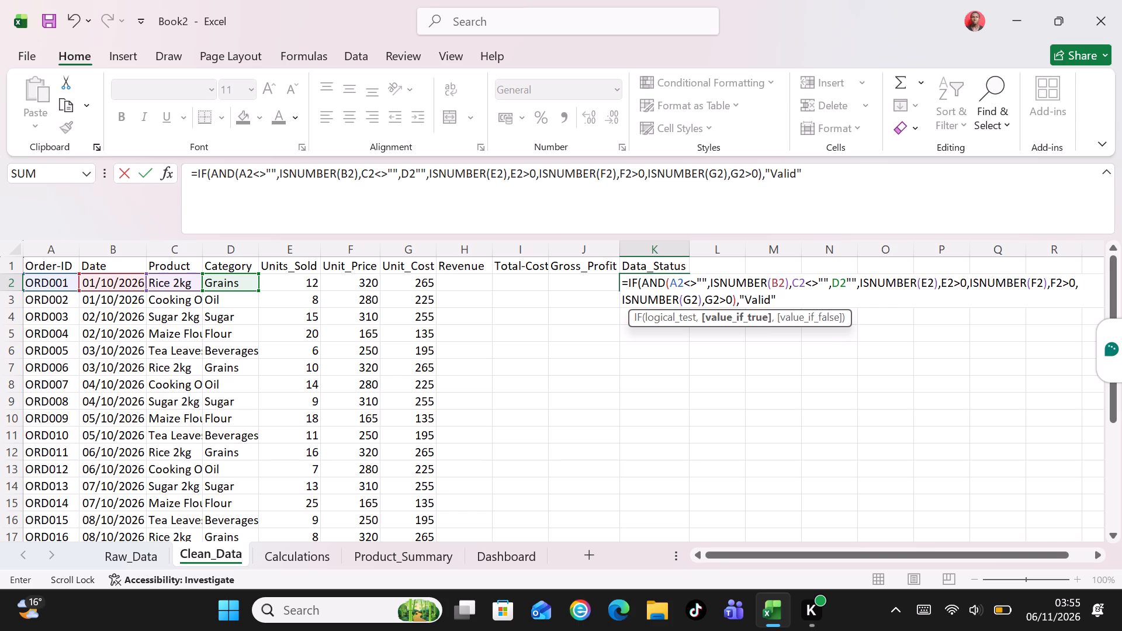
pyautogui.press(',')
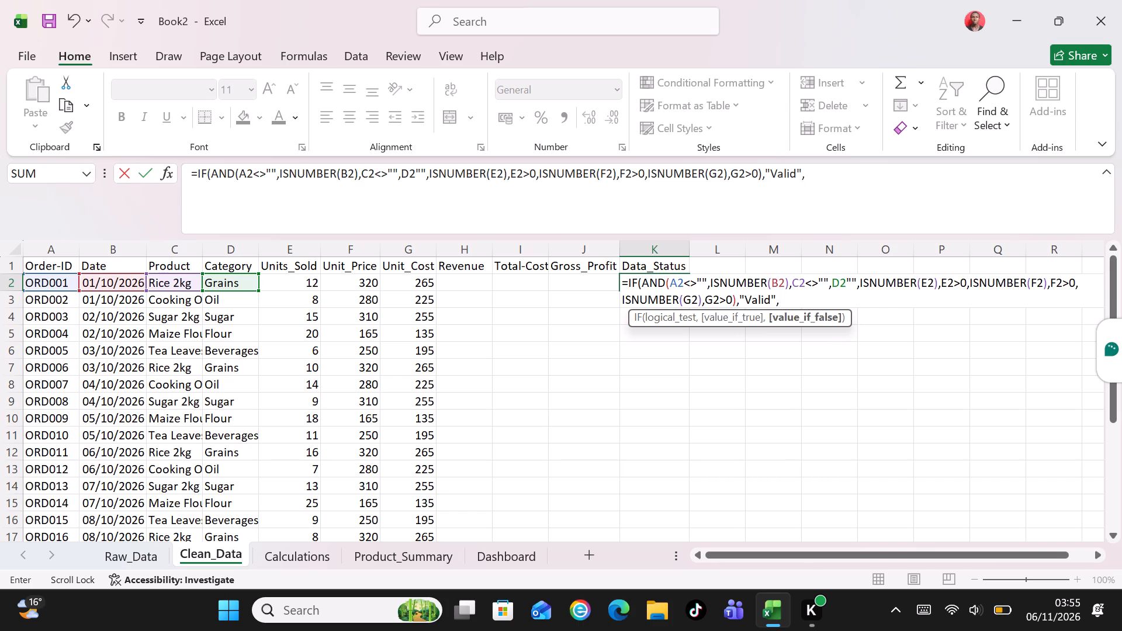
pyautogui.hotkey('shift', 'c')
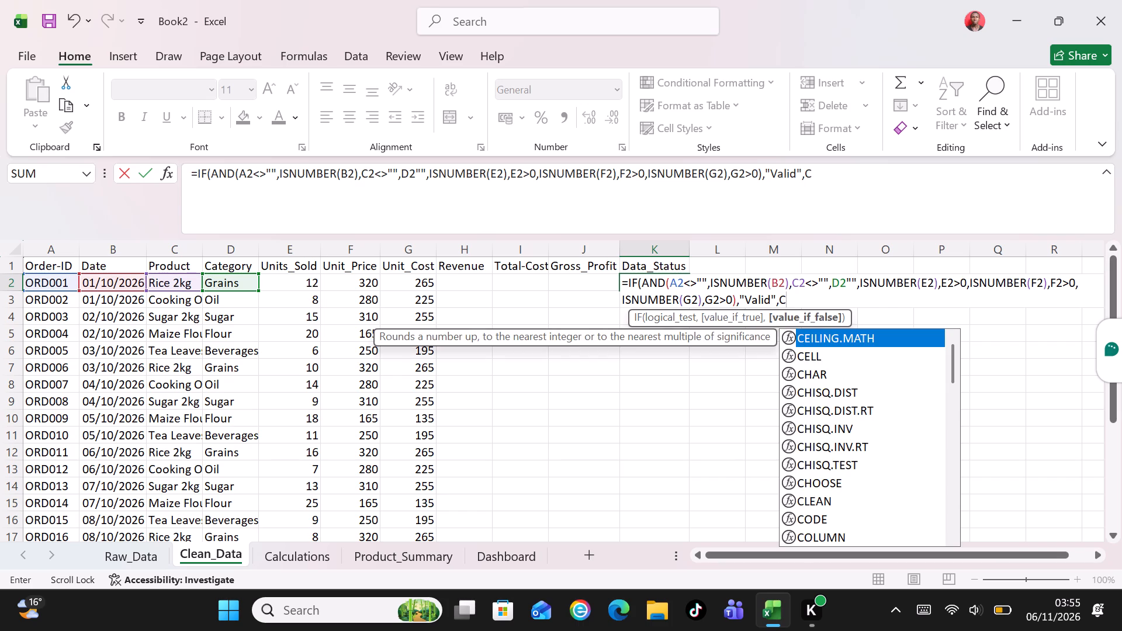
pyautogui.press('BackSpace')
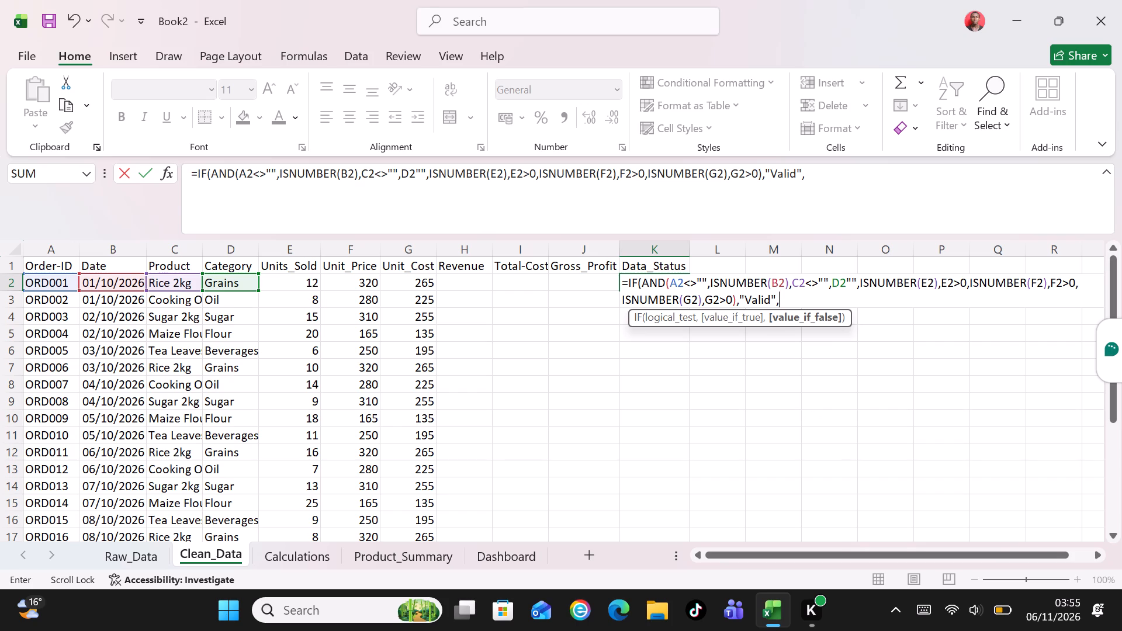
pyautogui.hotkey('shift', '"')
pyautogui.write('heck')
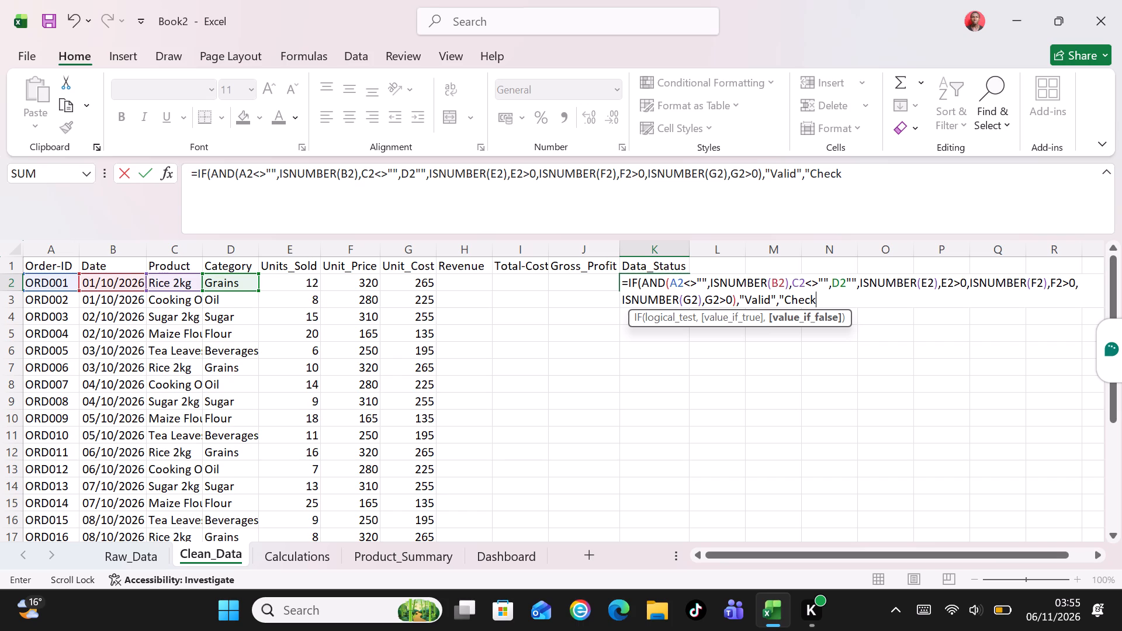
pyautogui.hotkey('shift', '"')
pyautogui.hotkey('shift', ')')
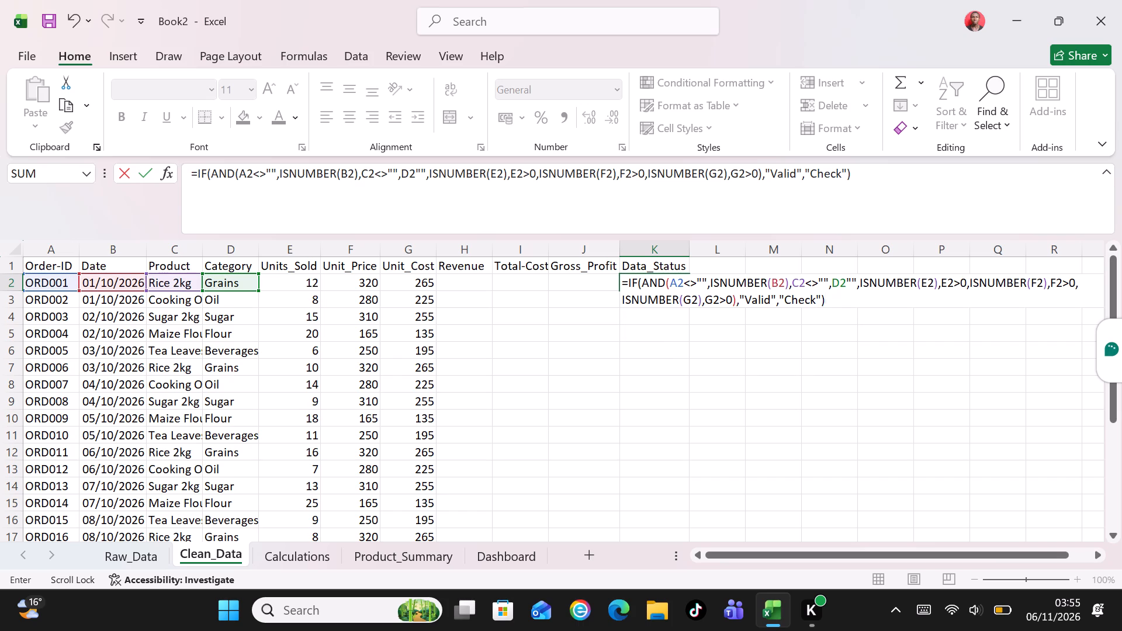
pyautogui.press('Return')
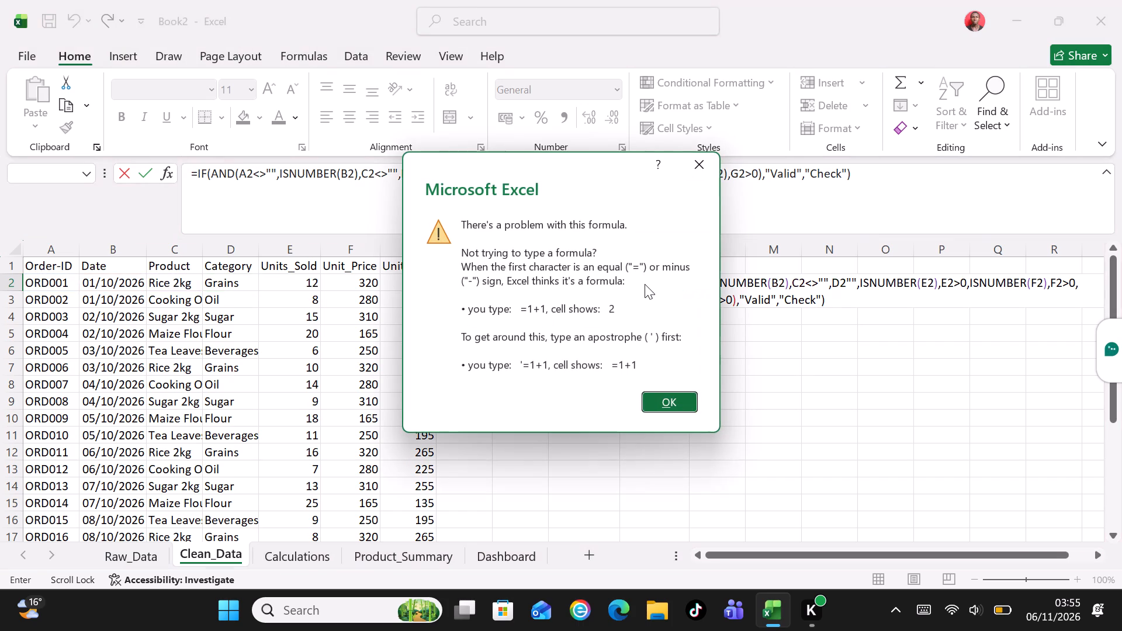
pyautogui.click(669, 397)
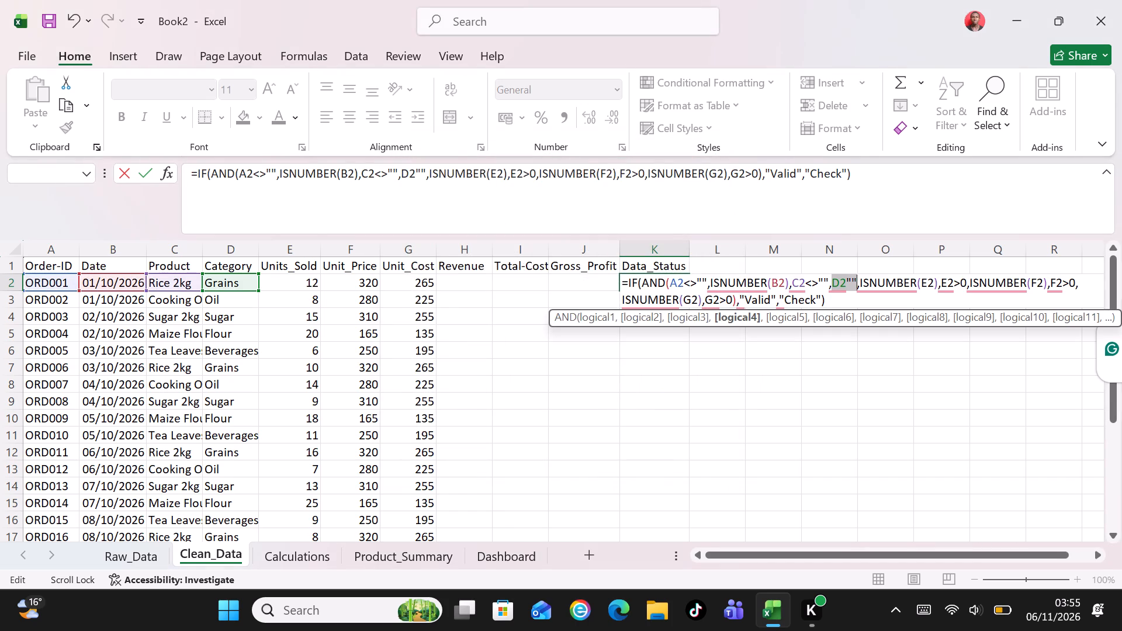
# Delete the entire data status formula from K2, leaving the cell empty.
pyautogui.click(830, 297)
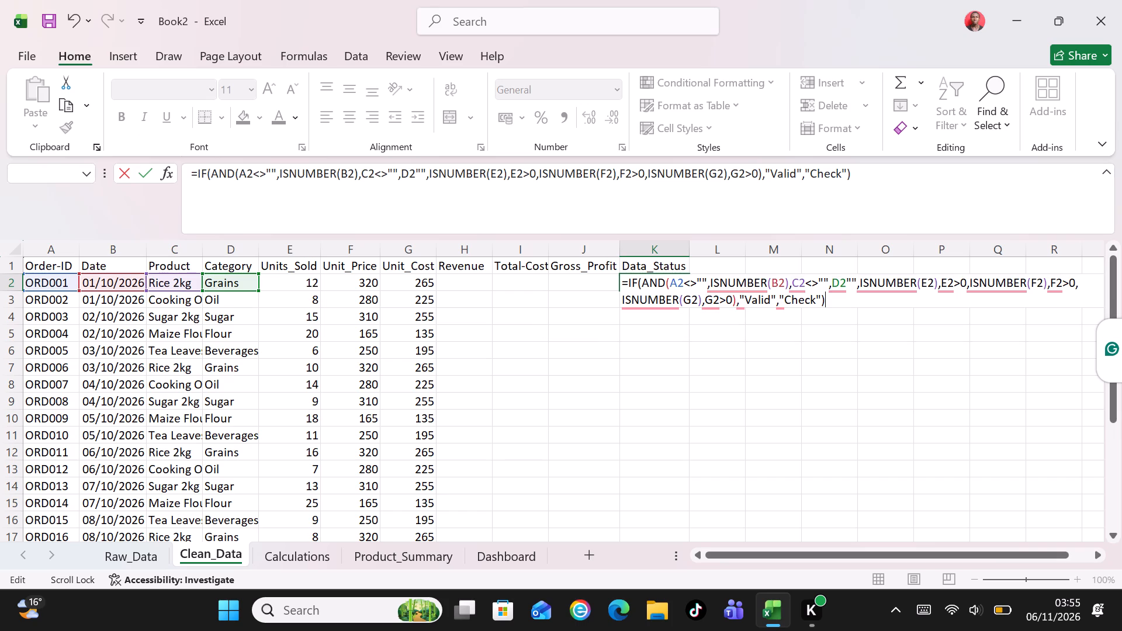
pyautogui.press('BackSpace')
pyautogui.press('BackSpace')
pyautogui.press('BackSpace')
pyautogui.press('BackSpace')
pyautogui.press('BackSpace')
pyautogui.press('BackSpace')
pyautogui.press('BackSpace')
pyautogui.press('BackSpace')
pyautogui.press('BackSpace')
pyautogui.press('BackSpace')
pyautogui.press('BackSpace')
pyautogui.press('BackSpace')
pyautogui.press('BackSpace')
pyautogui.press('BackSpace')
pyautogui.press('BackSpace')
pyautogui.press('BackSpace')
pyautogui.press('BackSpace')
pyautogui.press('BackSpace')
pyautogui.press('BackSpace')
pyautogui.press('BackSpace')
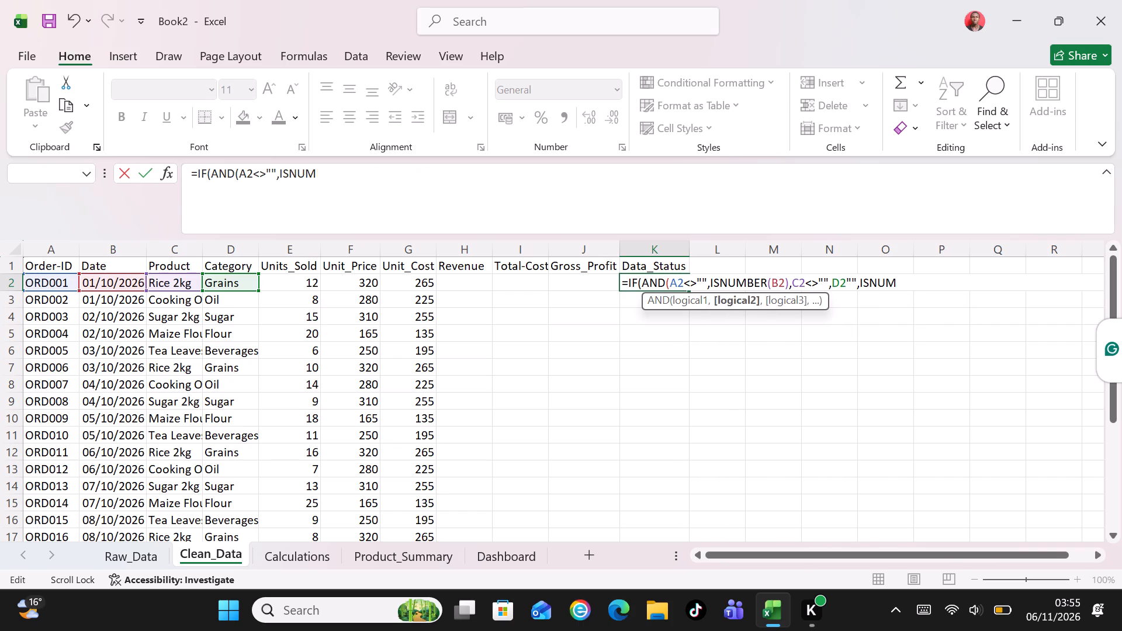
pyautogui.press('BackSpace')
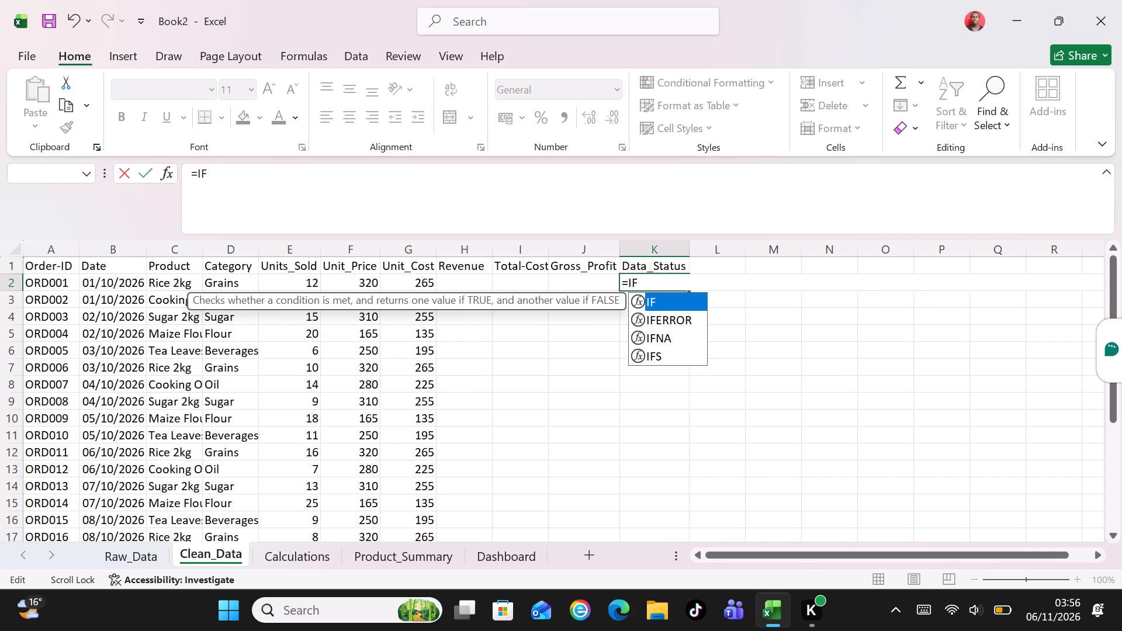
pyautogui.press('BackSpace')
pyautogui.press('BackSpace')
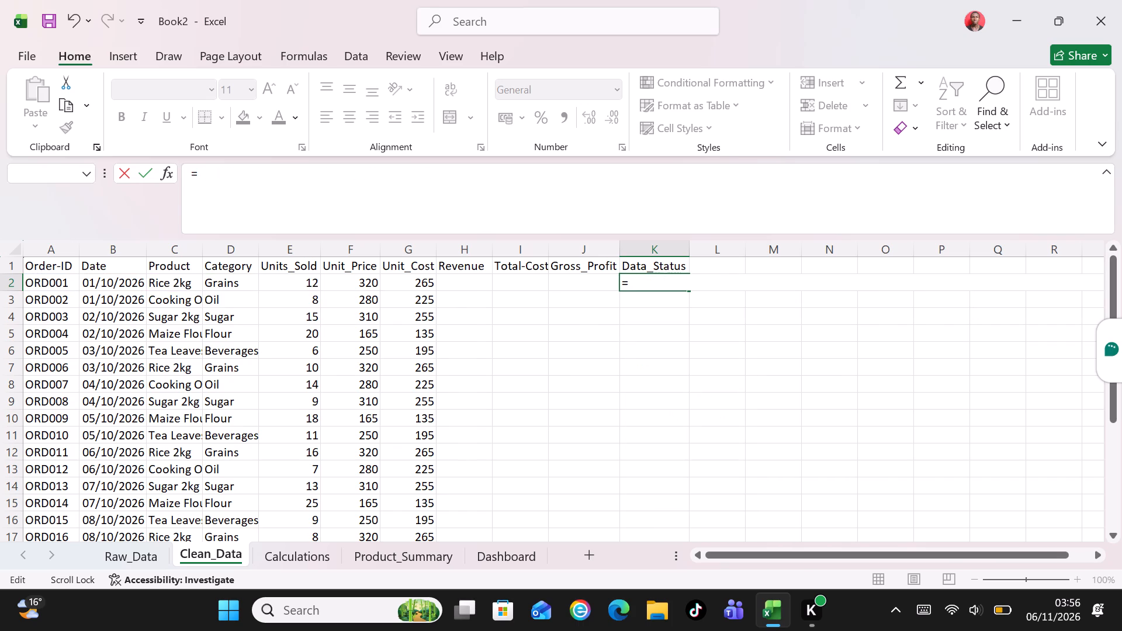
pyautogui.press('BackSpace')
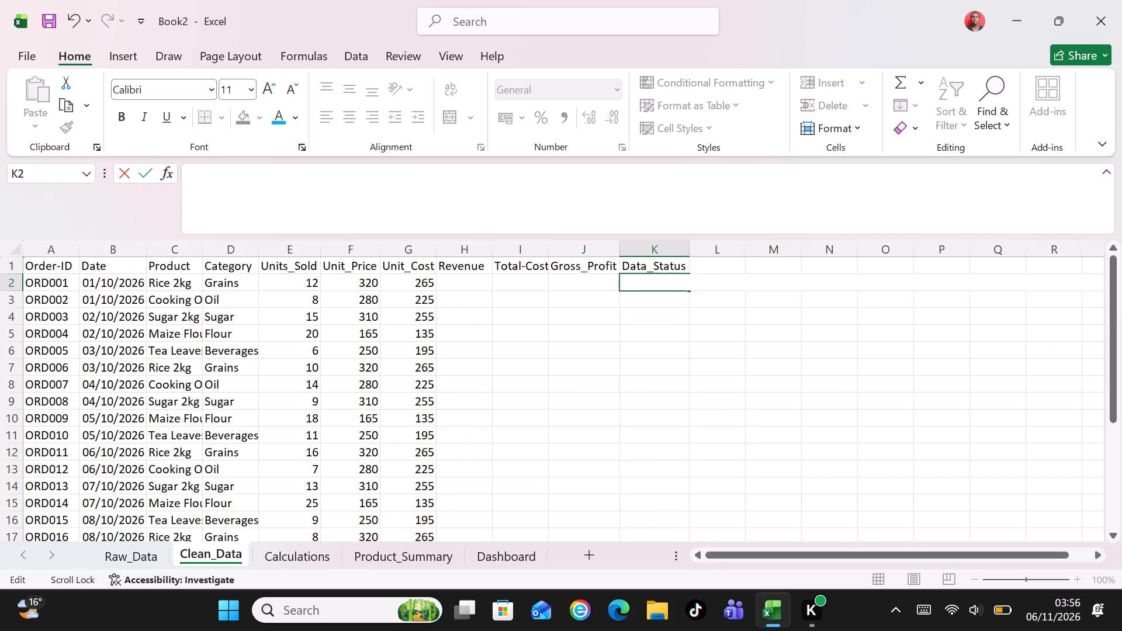
# Enter the revenue formula =E2*F2 in H2, multiplying units sold by unit price.
pyautogui.click(471, 279)
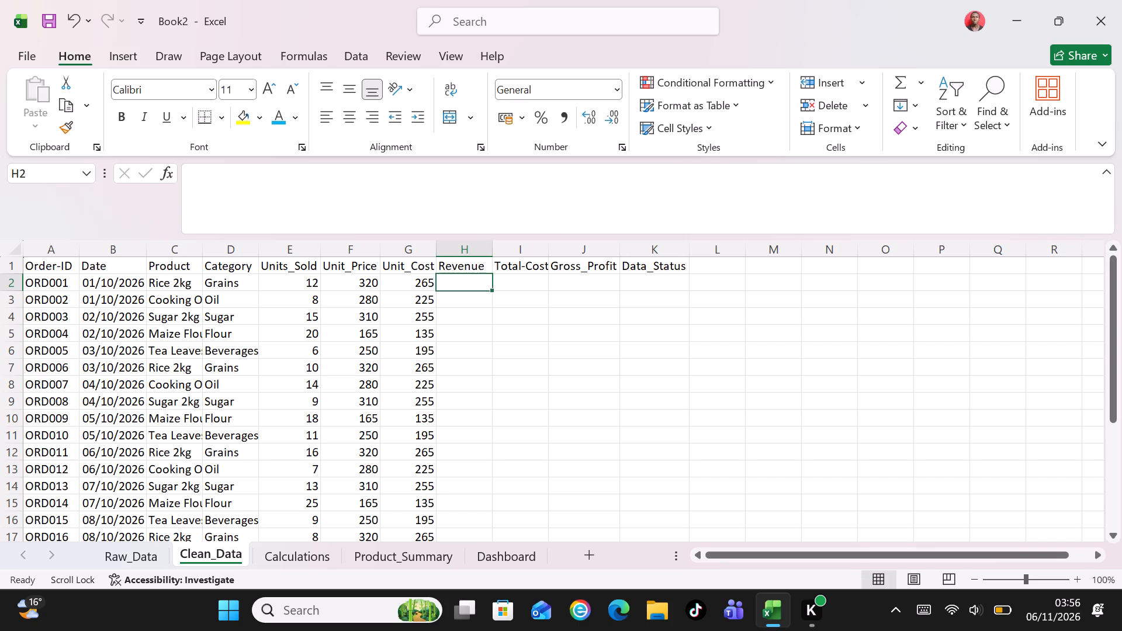
pyautogui.press('=')
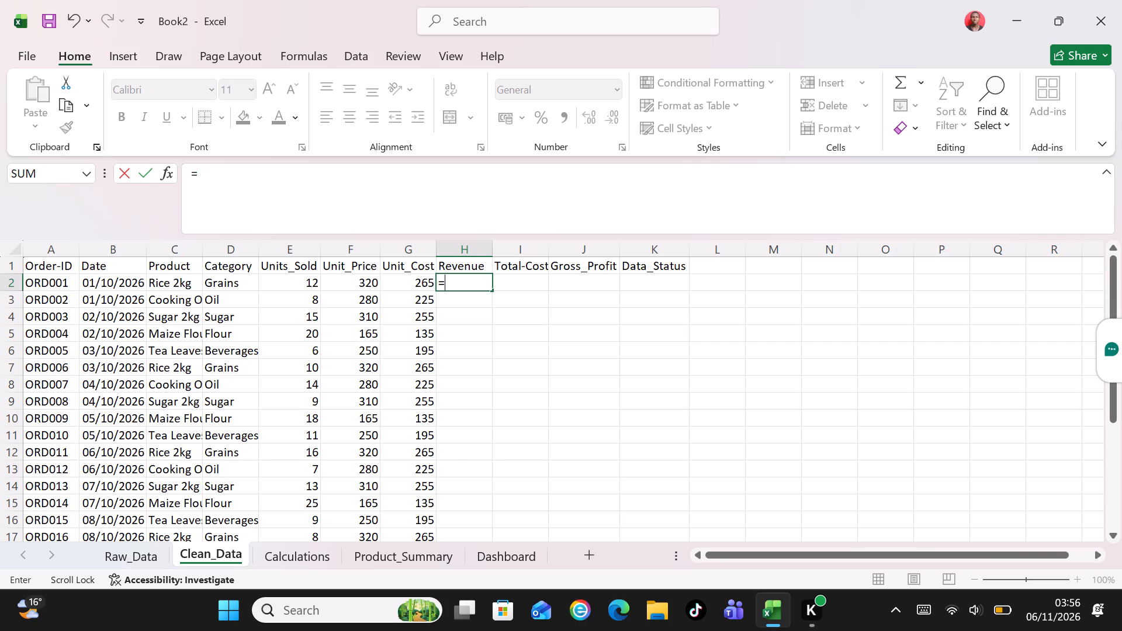
pyautogui.write('E2')
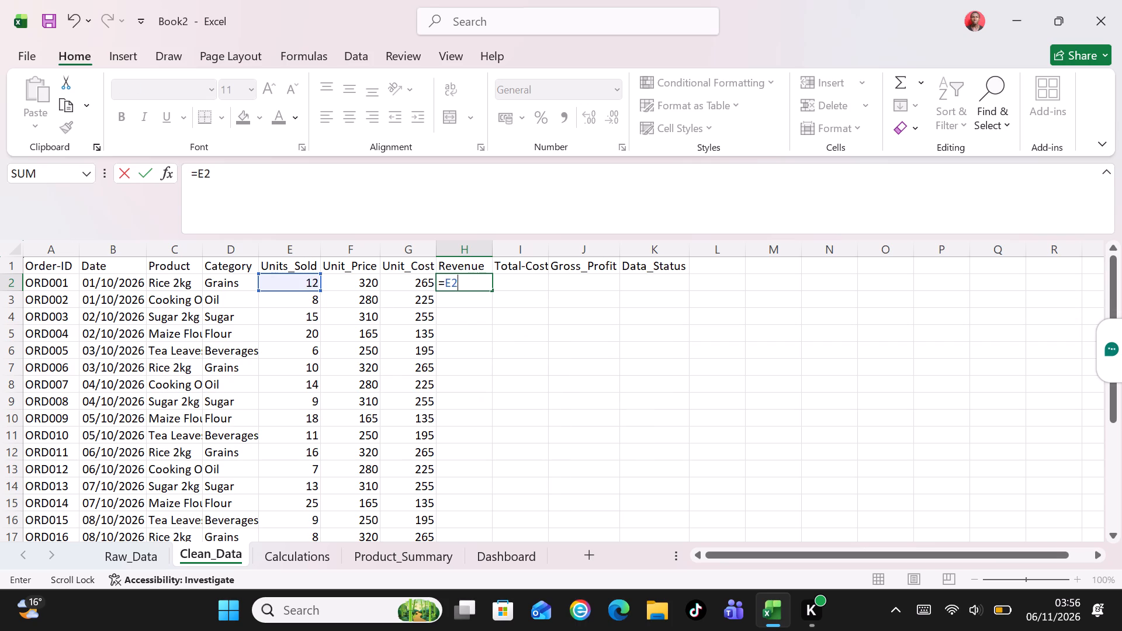
pyautogui.hotkey('shift', '*')
pyautogui.write('F2')
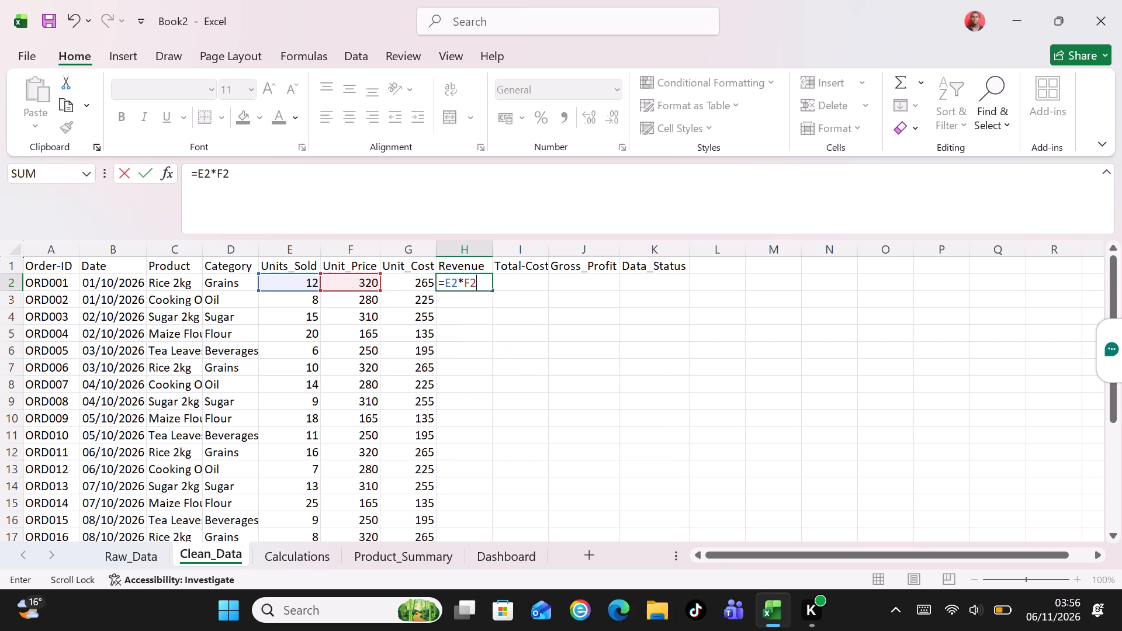
pyautogui.press('Tab')
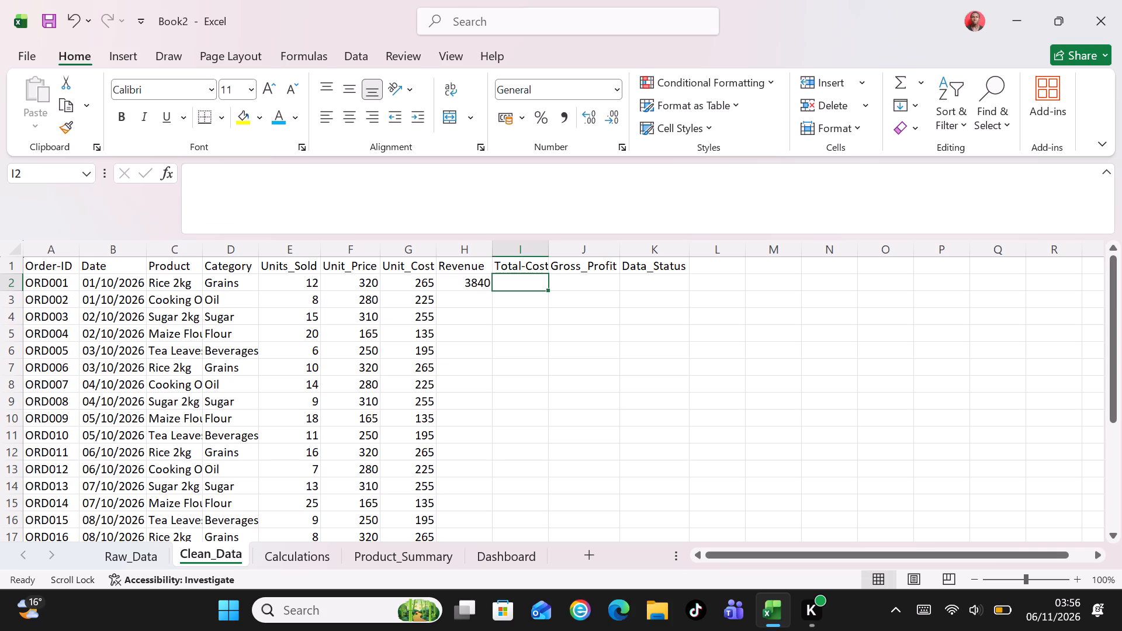
# Enter the total cost formula =E2*G2 in I2, multiplying units sold by unit cost.
pyautogui.press('=')
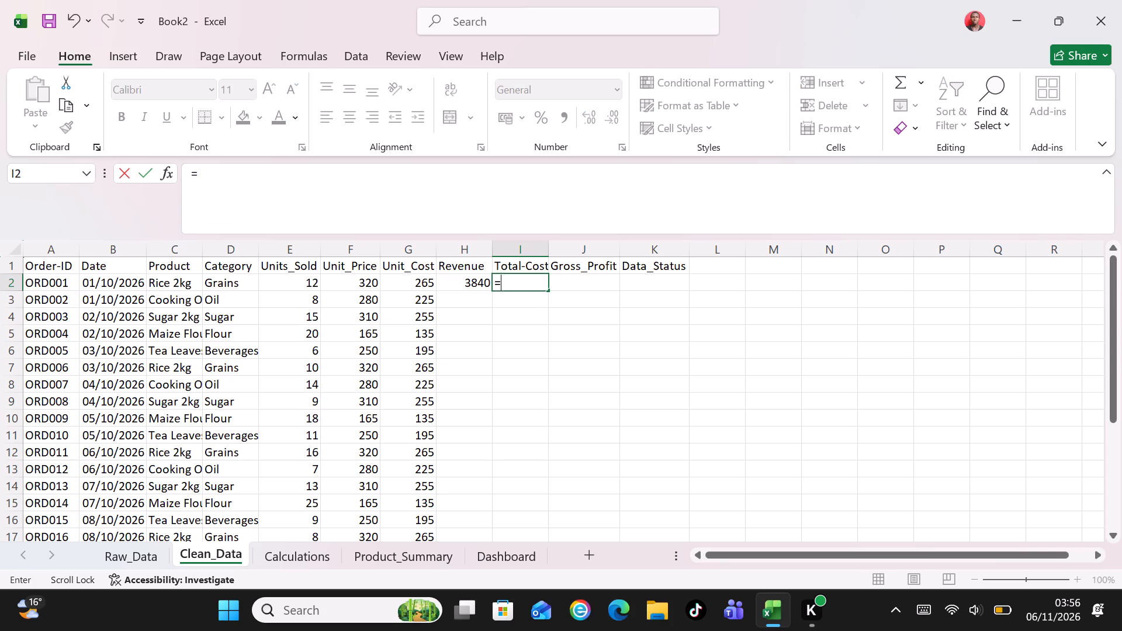
pyautogui.write('E2')
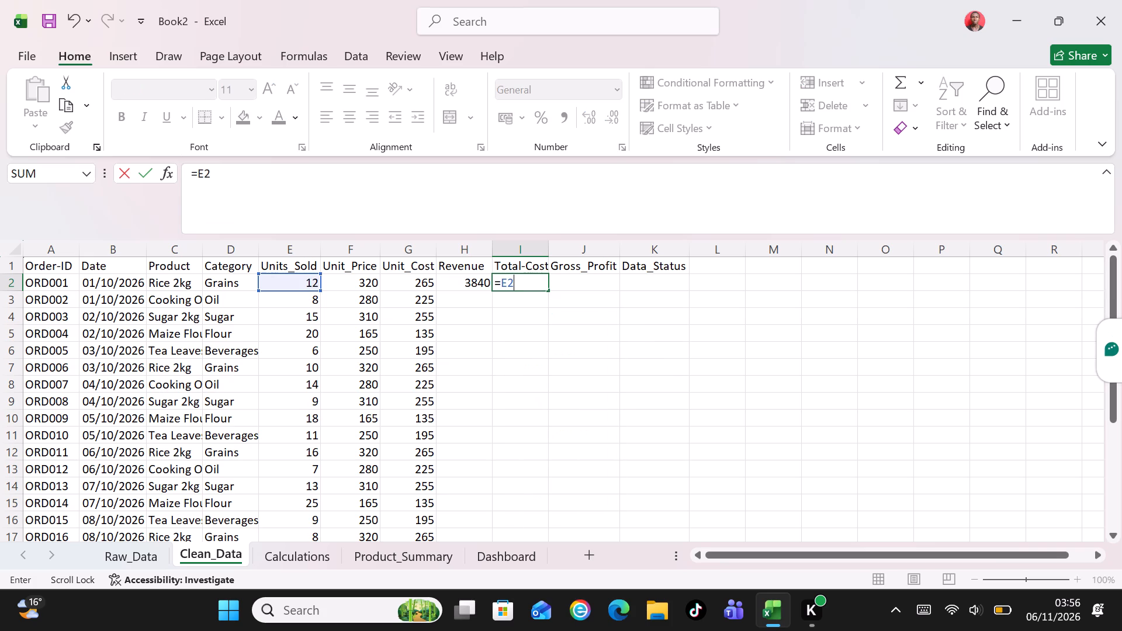
pyautogui.hotkey('shift', '*')
pyautogui.press('g')
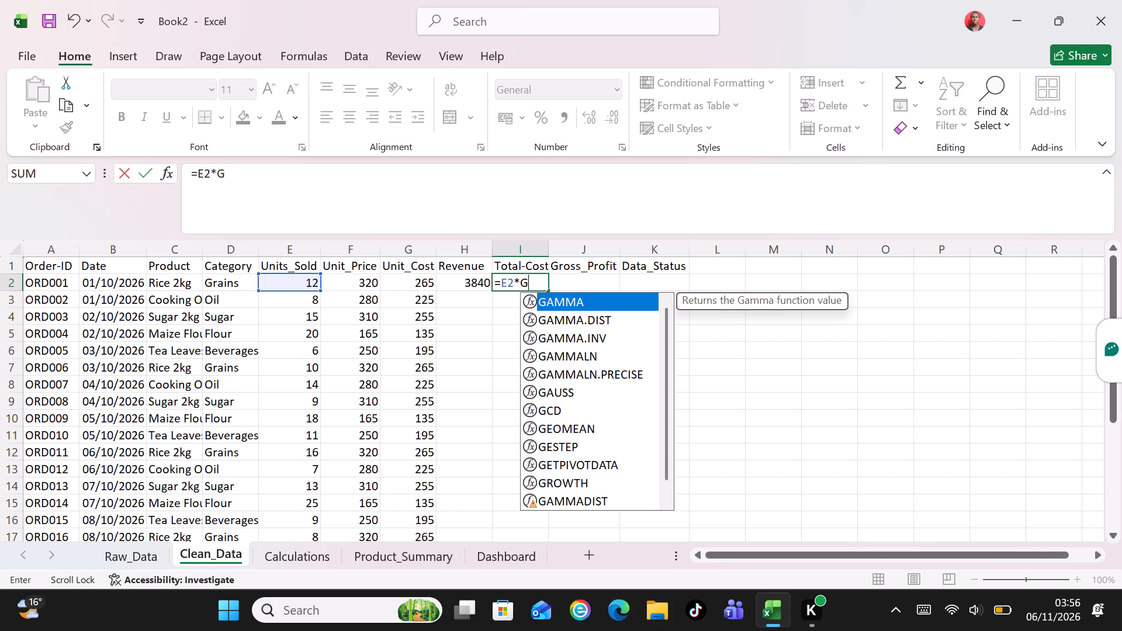
pyautogui.press('2')
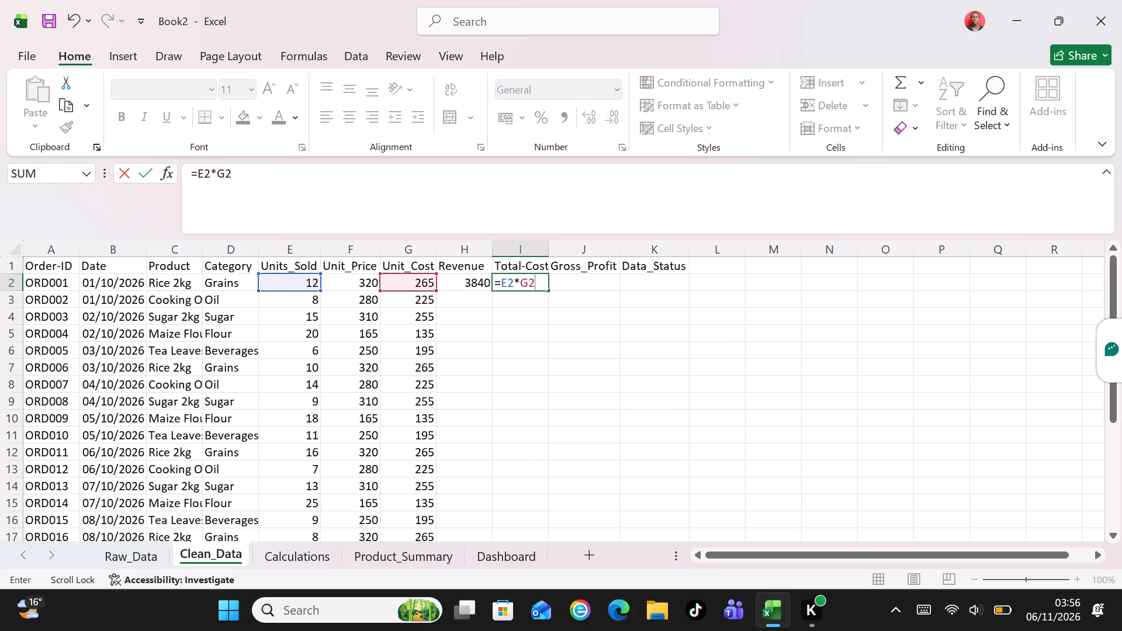
pyautogui.press('Tab')
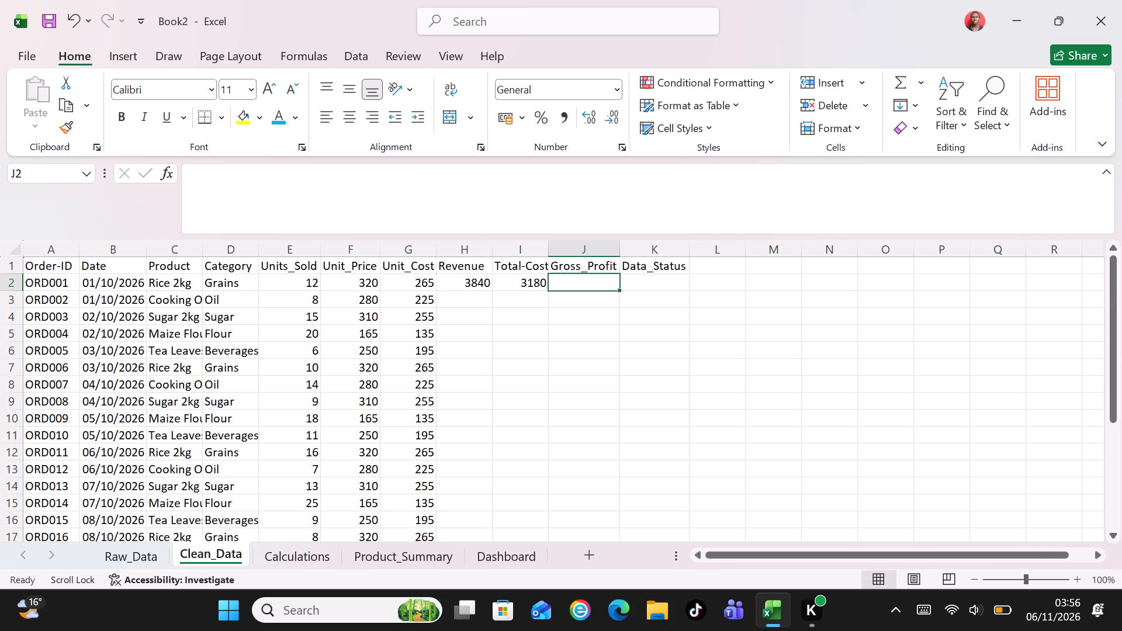
# Enter the gross profit formula =H2-I2 in J2, subtracting total cost from revenue.
pyautogui.press('=')
pyautogui.write('H2')
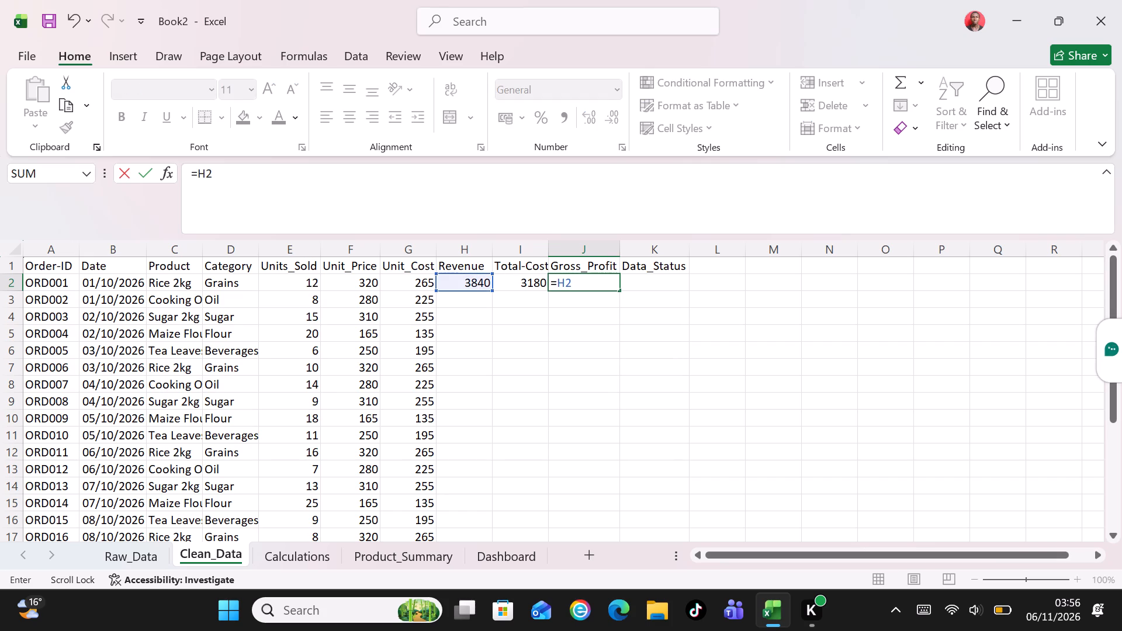
pyautogui.press('-')
pyautogui.write('I2')
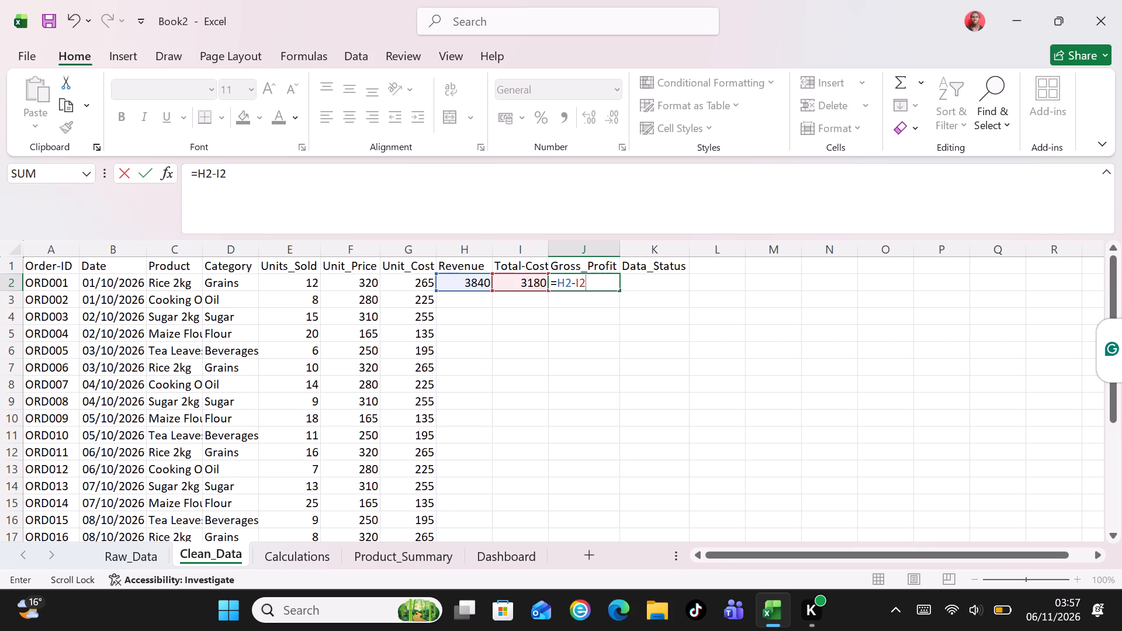
pyautogui.press('Tab')
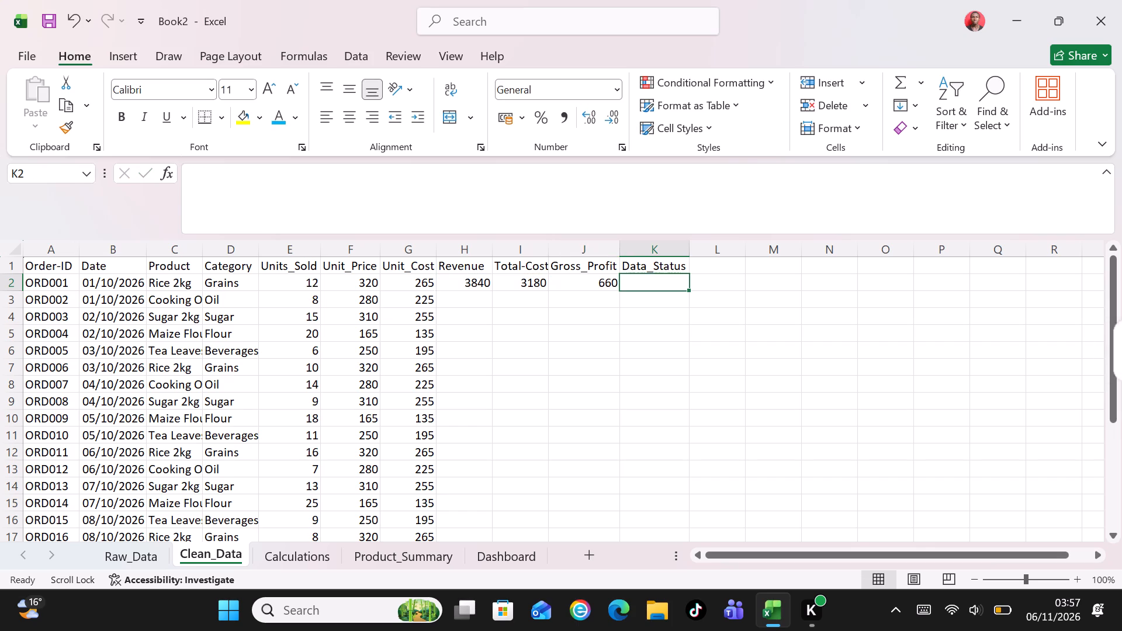
# Begin the data status formula in K2 with =IF(AND(A2<>"",ISNUMBER(B2), testing for a filled order ID and a numeric date.
pyautogui.press('=')
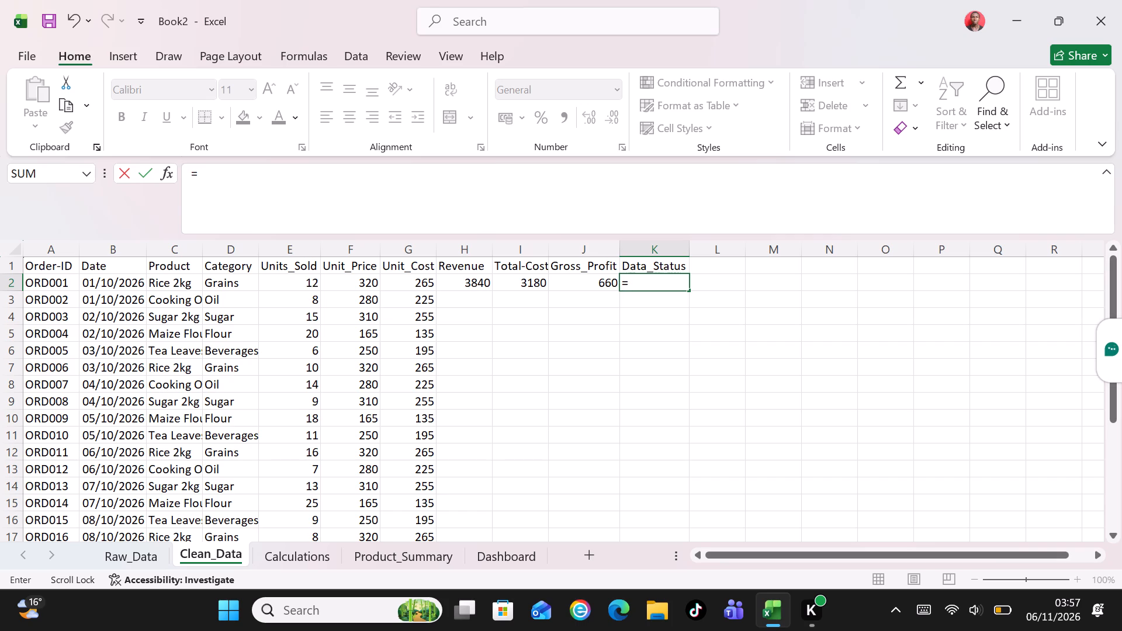
pyautogui.press('i')
pyautogui.press('f')
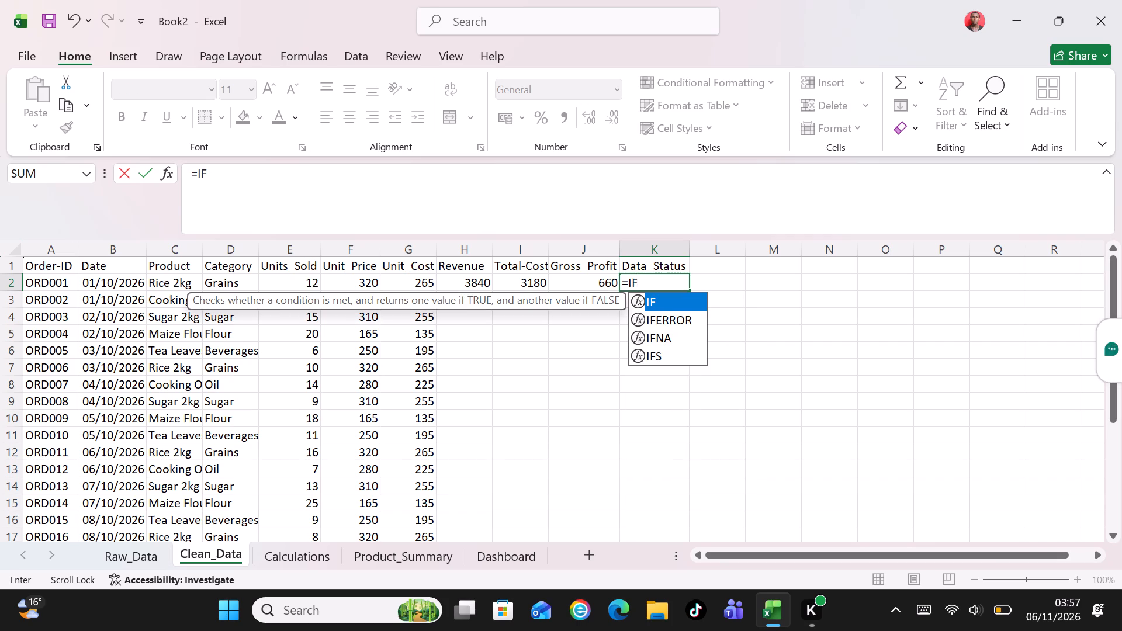
pyautogui.hotkey('shift', '(')
pyautogui.write('AND')
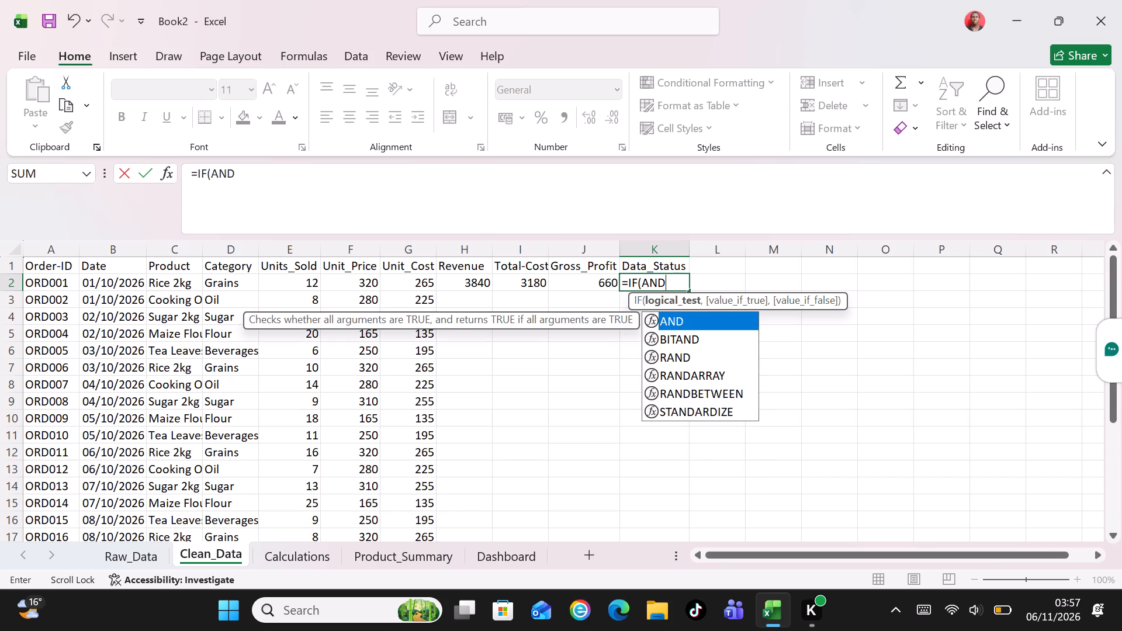
pyautogui.hotkey('shift', '(')
pyautogui.write('A2')
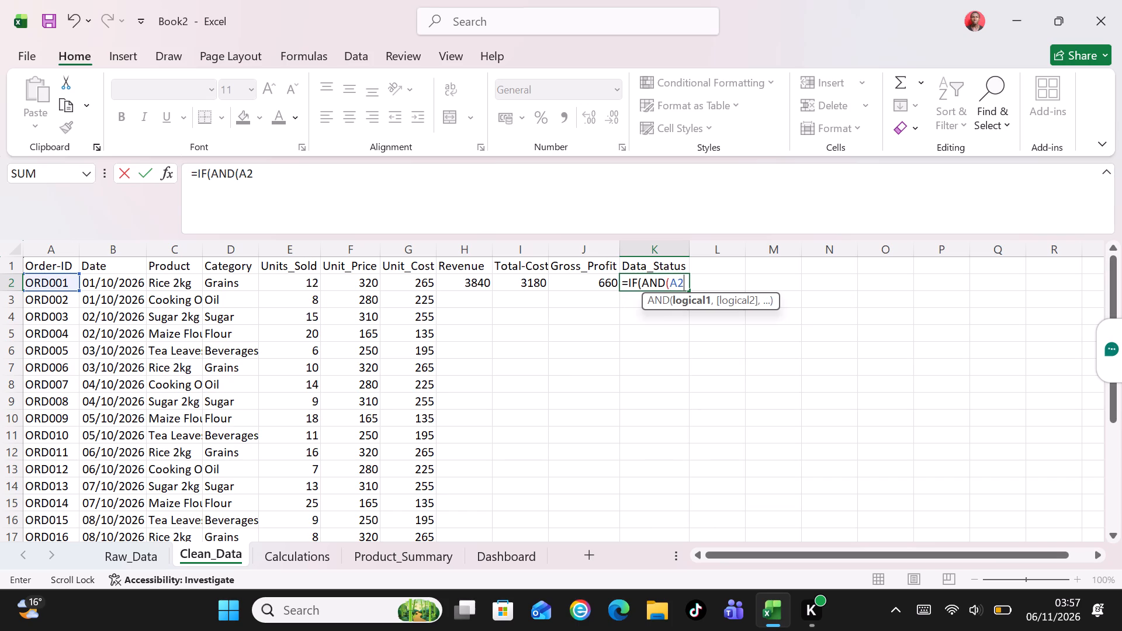
pyautogui.write('<>')
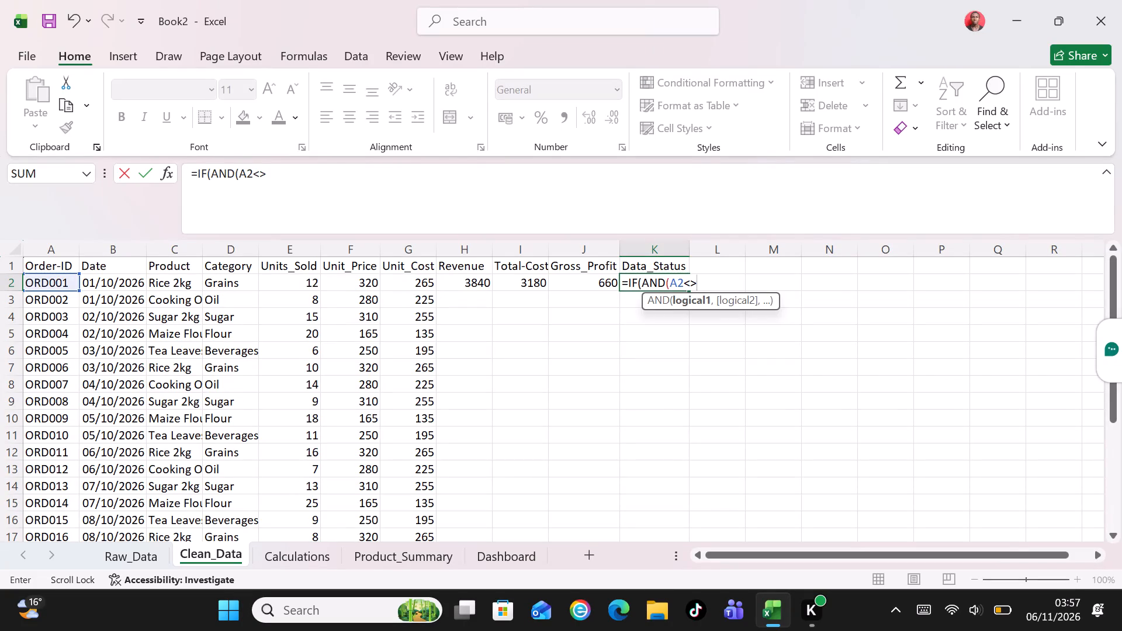
pyautogui.write('""')
pyautogui.press(',')
pyautogui.write('ISNUMBE')
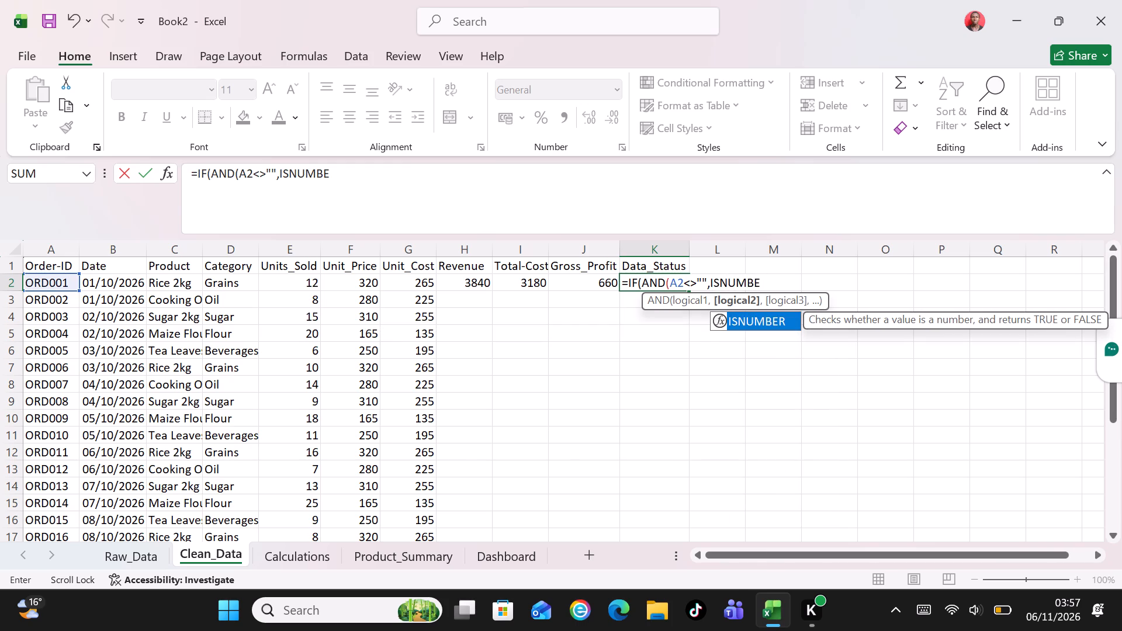
pyautogui.press('r')
pyautogui.write('(B2')
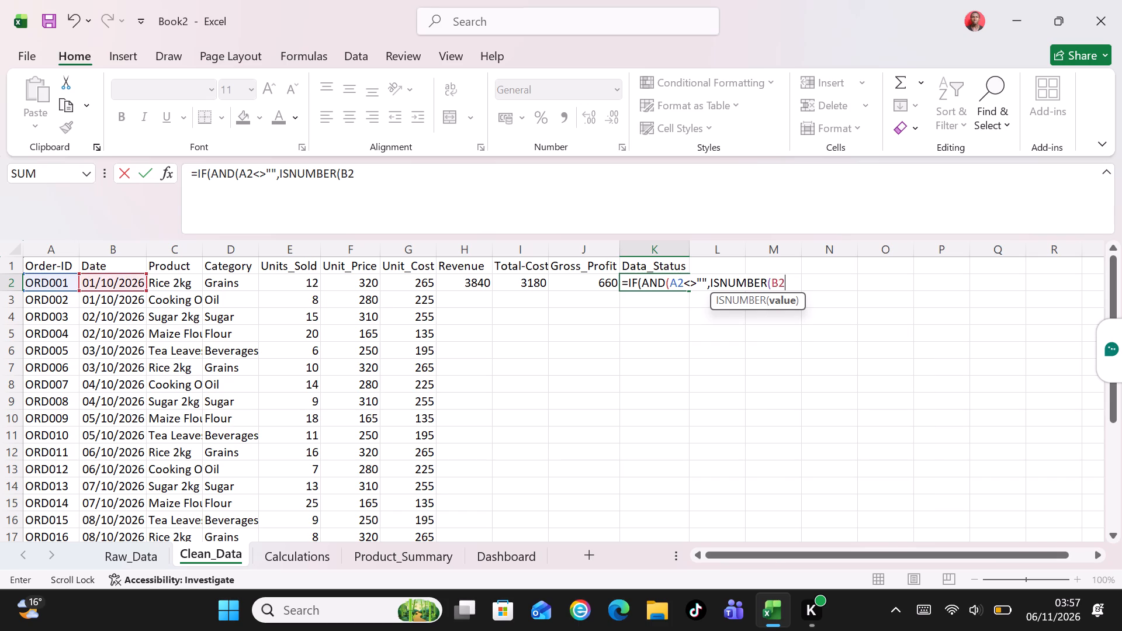
pyautogui.hotkey('shift', ')')
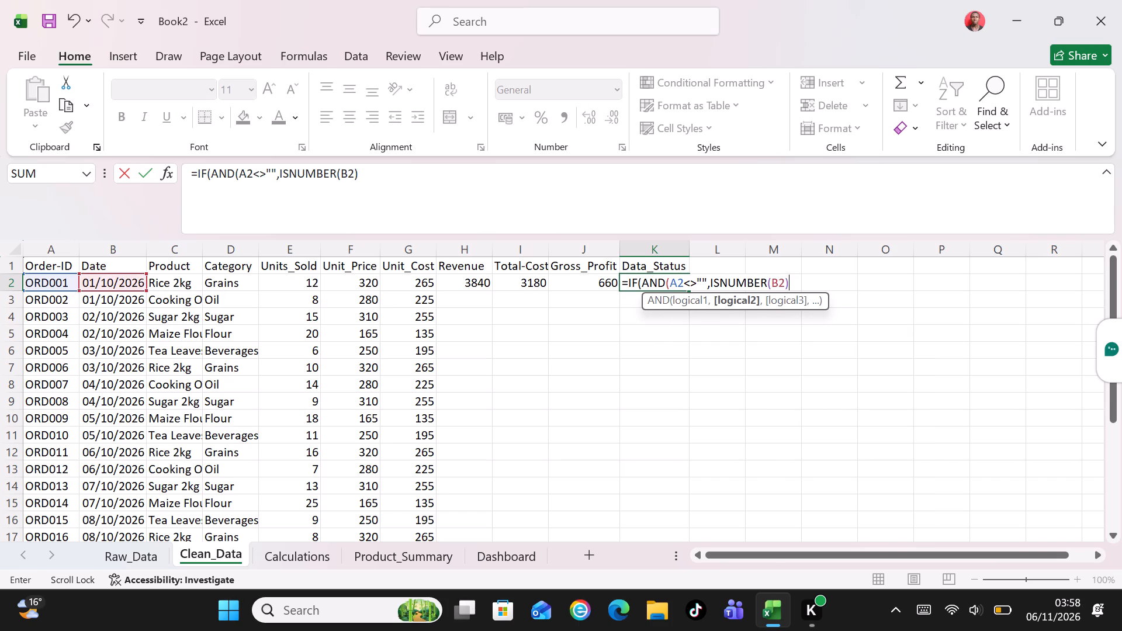
# Extend the AND test in K2 with C2<>"" and D2<>"" so product and category must be filled.
pyautogui.press(',')
pyautogui.write('C2')
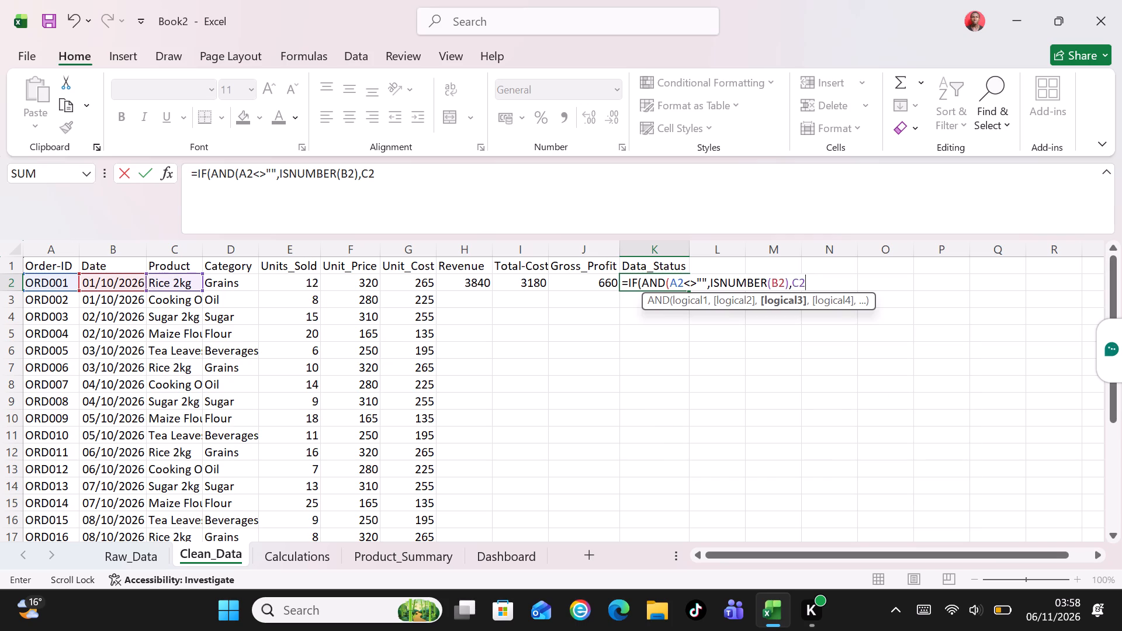
pyautogui.write('<>')
pyautogui.write('""')
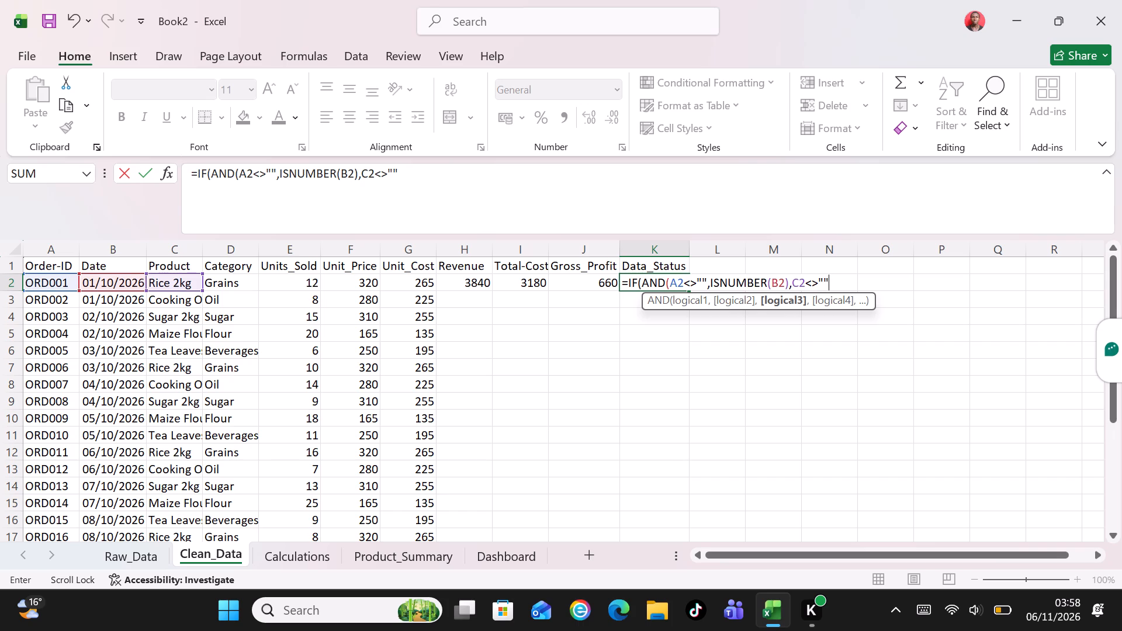
pyautogui.press(',')
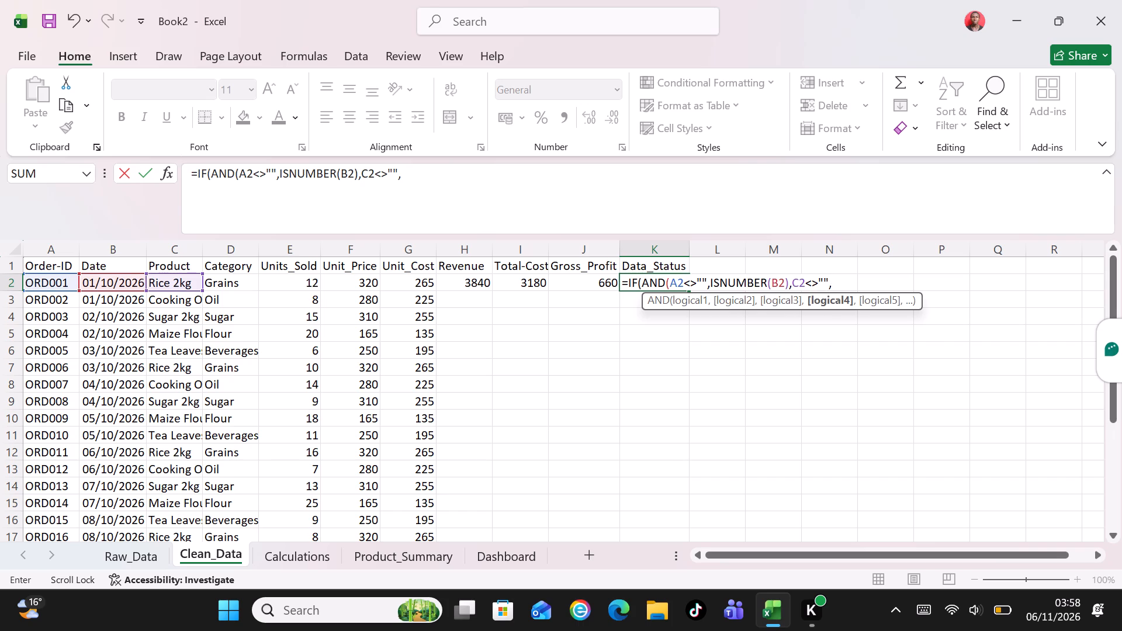
pyautogui.write('D2')
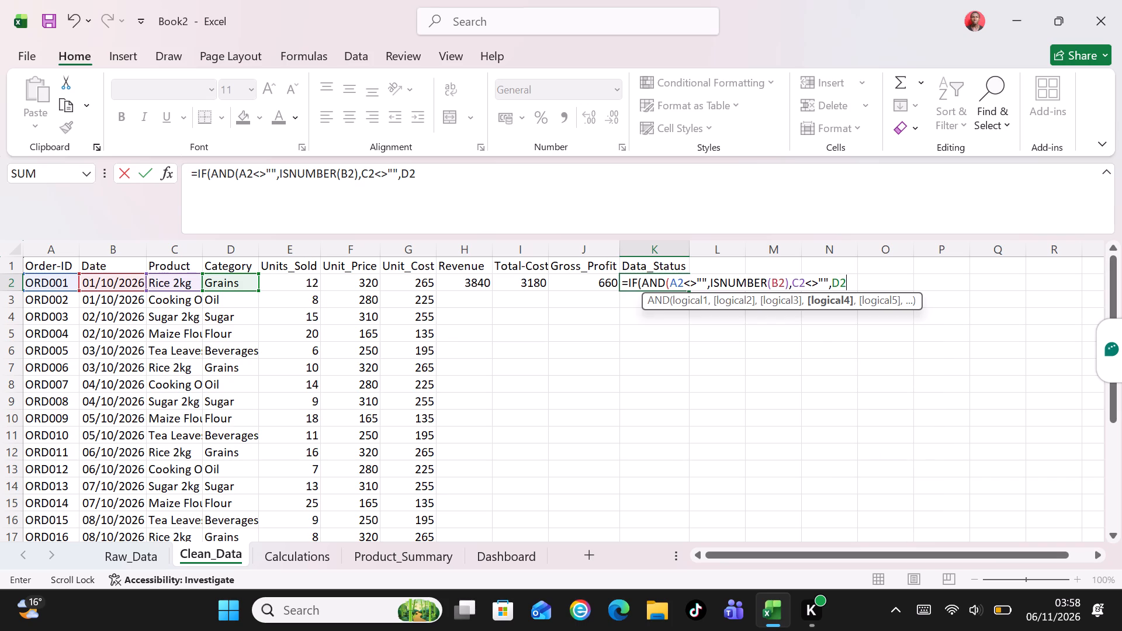
pyautogui.write('<>')
pyautogui.write('""')
# Add the units sold conditions ISNUMBER(E2) and E2>0 to the AND test in K2.
pyautogui.write(',ISNUMBE')
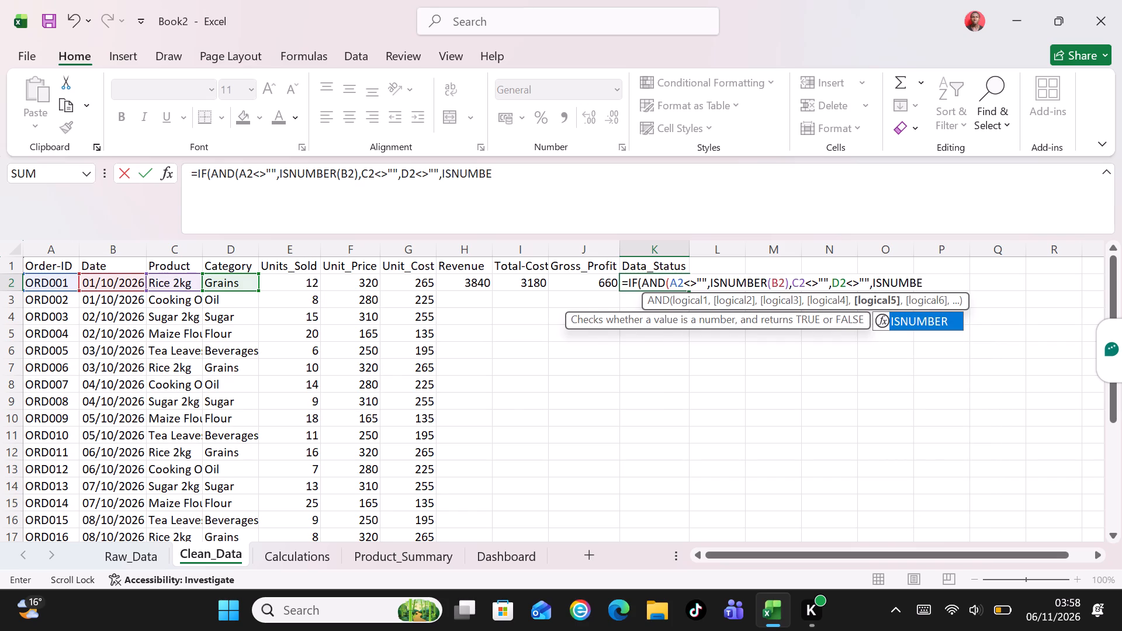
pyautogui.press('r')
pyautogui.hotkey('shift', '(')
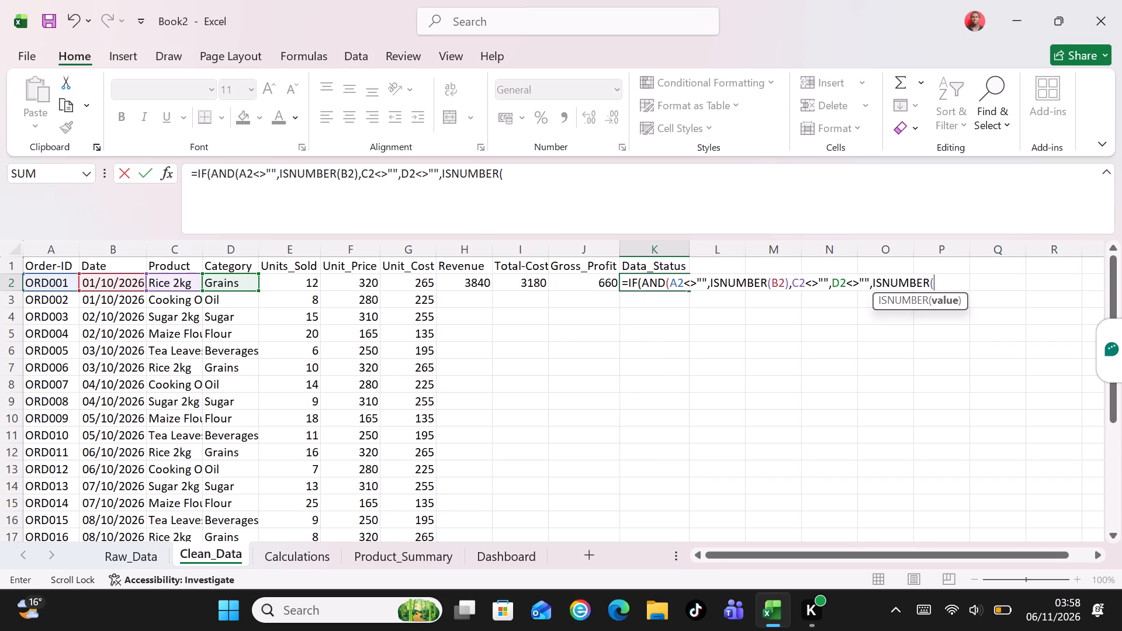
pyautogui.write('E2')
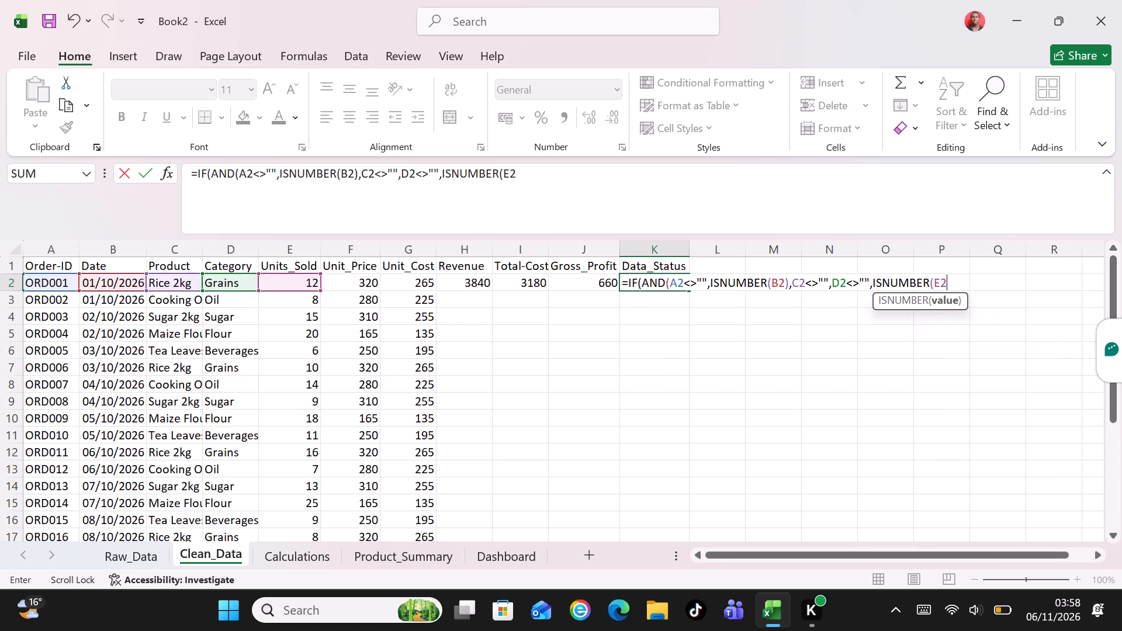
pyautogui.hotkey('shift', ')')
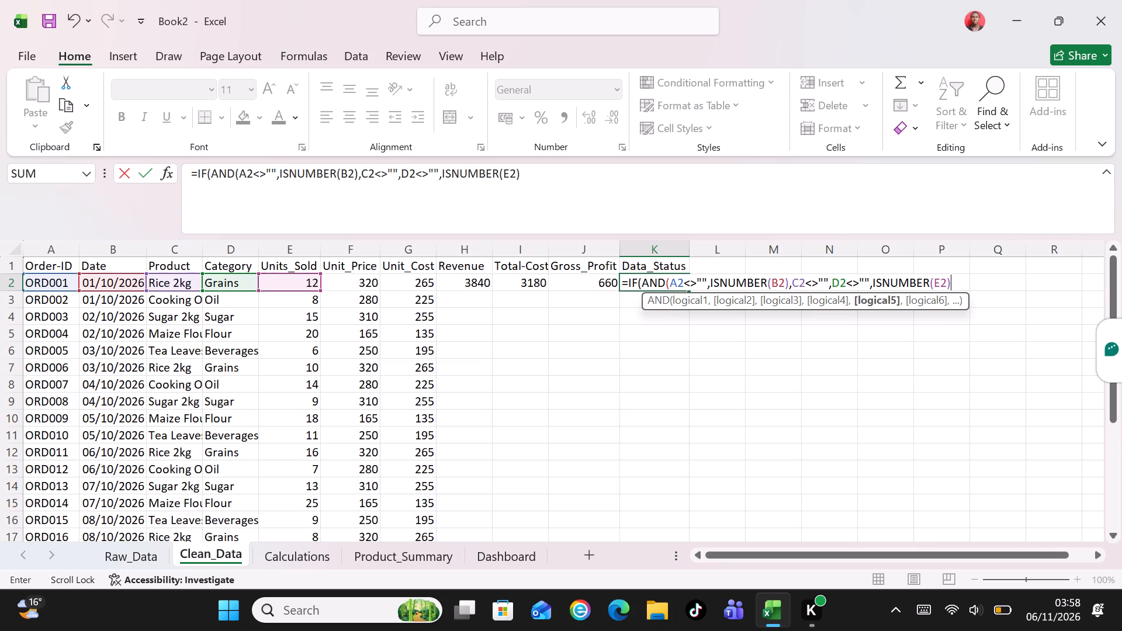
pyautogui.press(',')
pyautogui.write('E2')
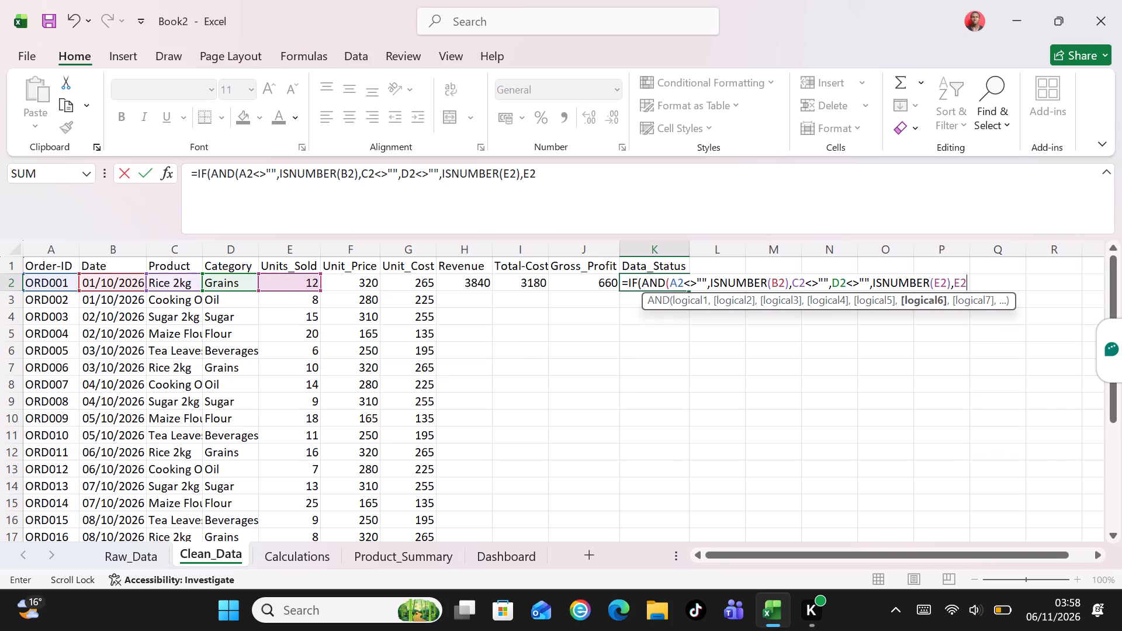
pyautogui.hotkey('shift', '>')
pyautogui.press('0')
# Add the unit price conditions ISNUMBER(F2) and F2>0 to the AND test in K2.
pyautogui.press(',')
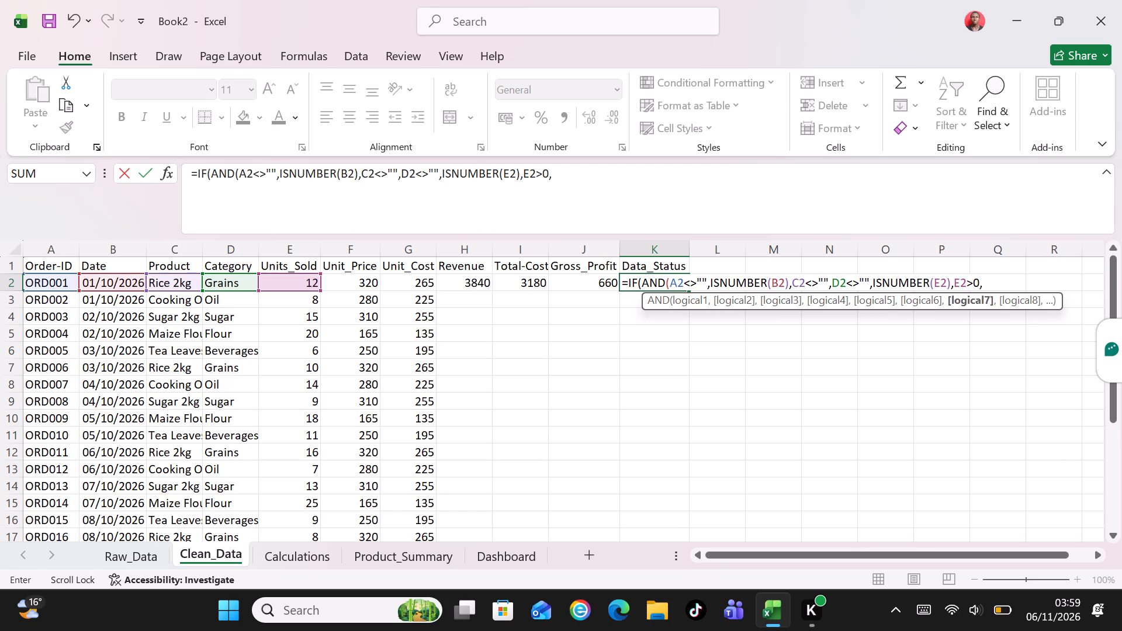
pyautogui.write('ISNUMBER')
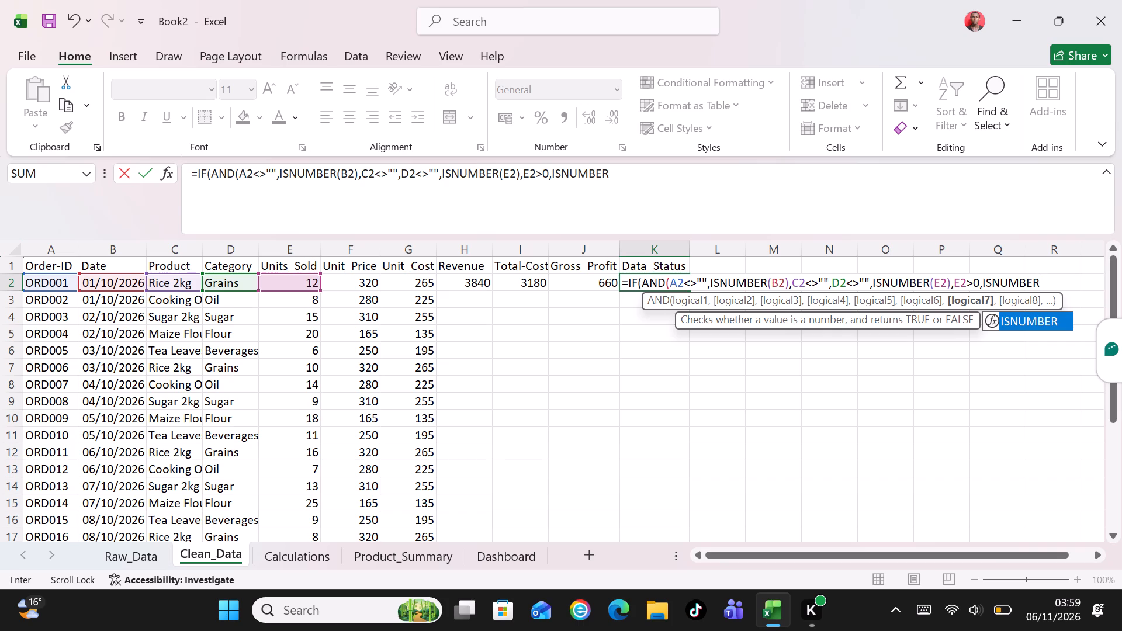
pyautogui.hotkey('shift', '(')
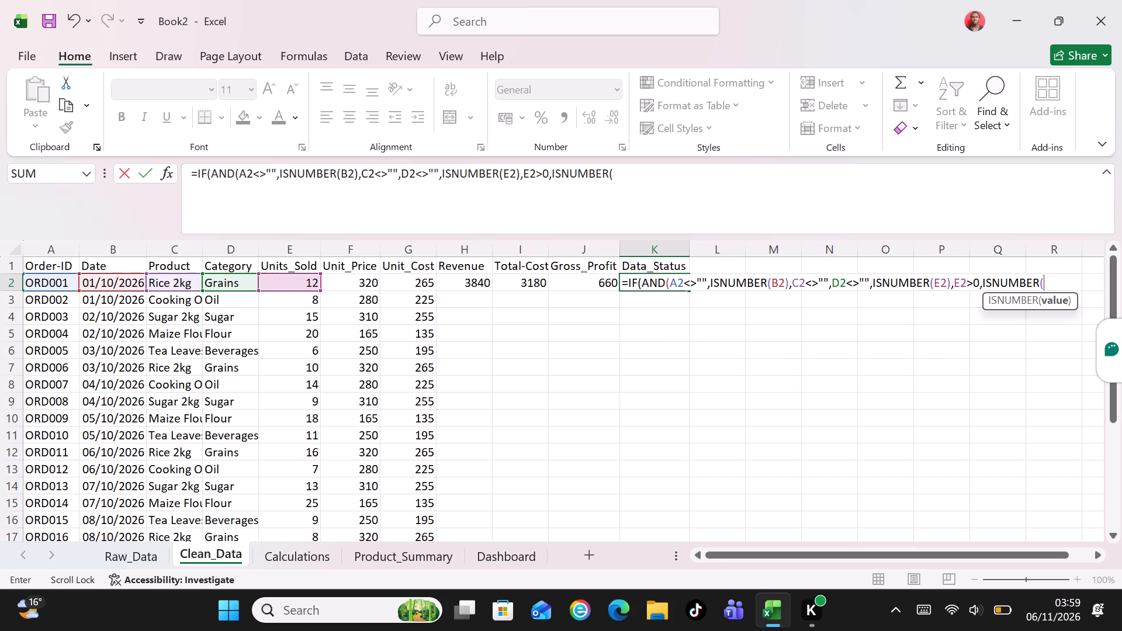
pyautogui.write('F2')
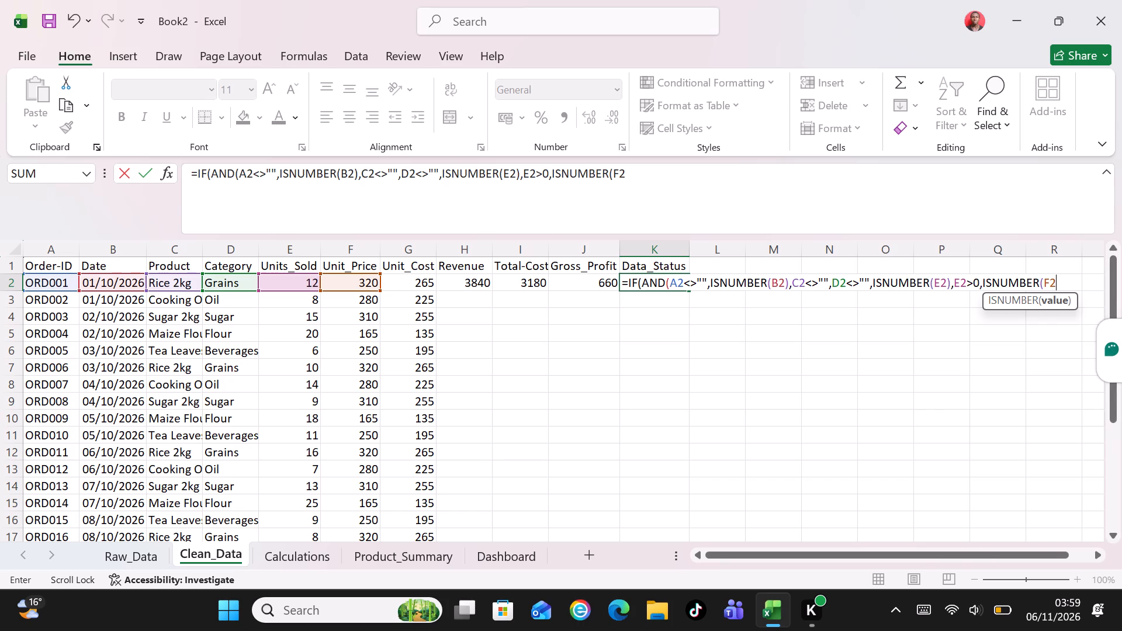
pyautogui.hotkey('shift', ')')
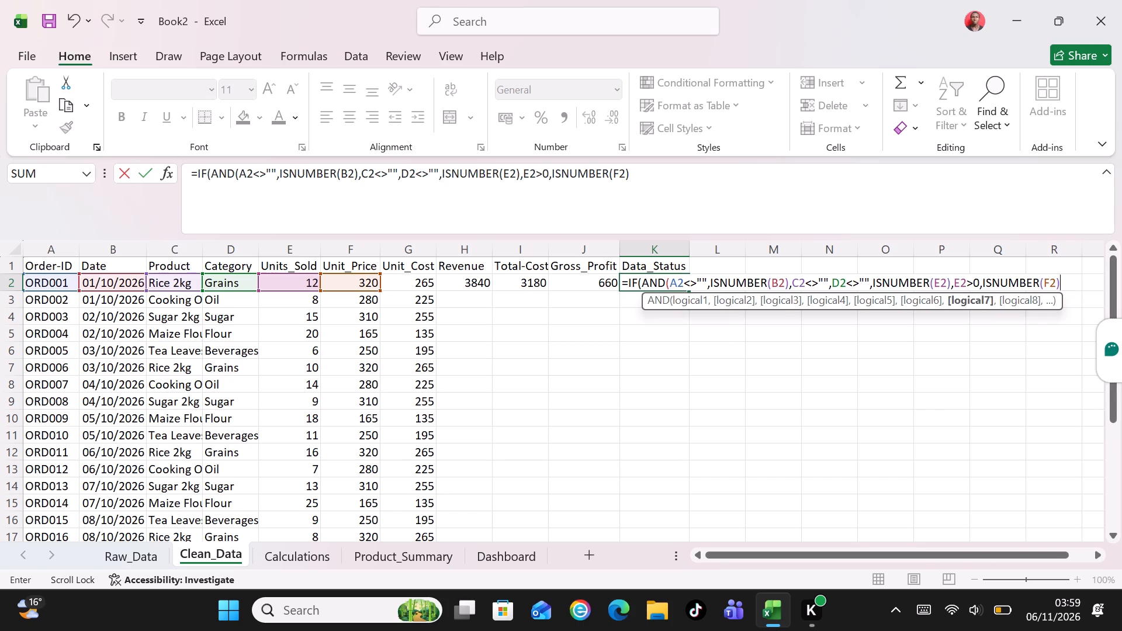
pyautogui.press(',')
pyautogui.write('F2')
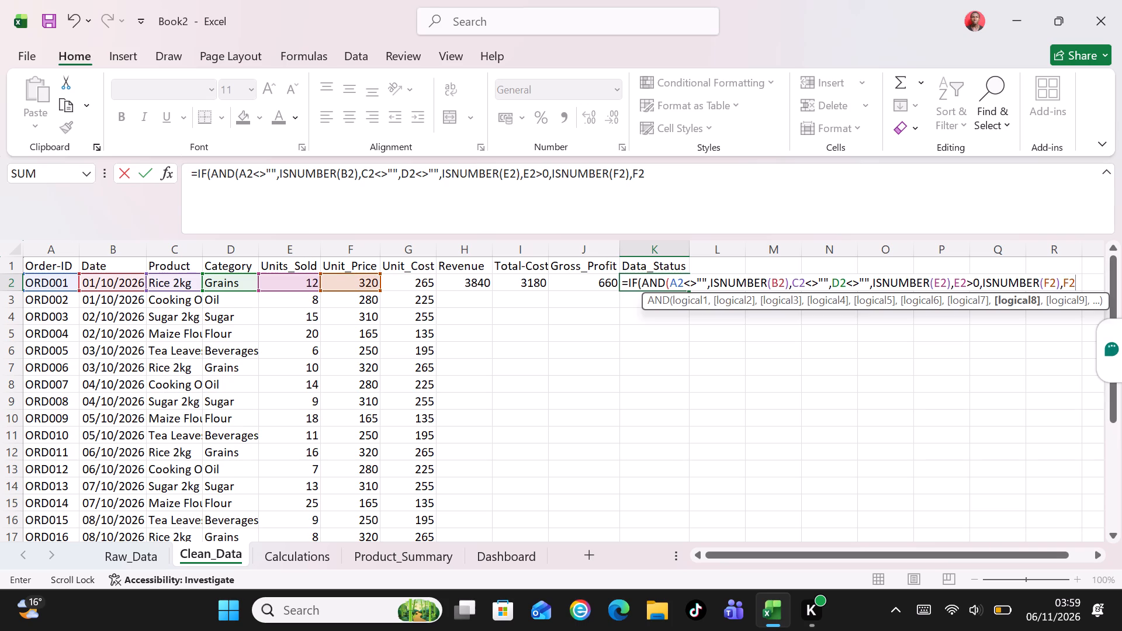
pyautogui.hotkey('shift', '>')
pyautogui.press('0')
# Add the unit cost conditions ISNUMBER(G2) and G2>0 in K2 and close the AND test.
pyautogui.press(',')
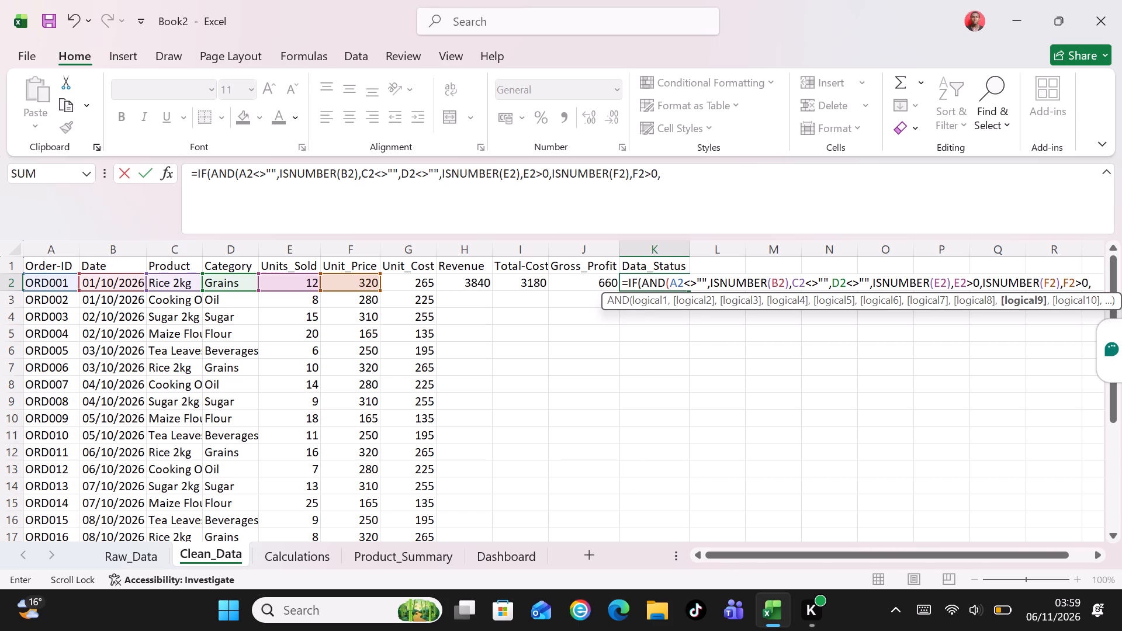
pyautogui.write('ISNUMBER')
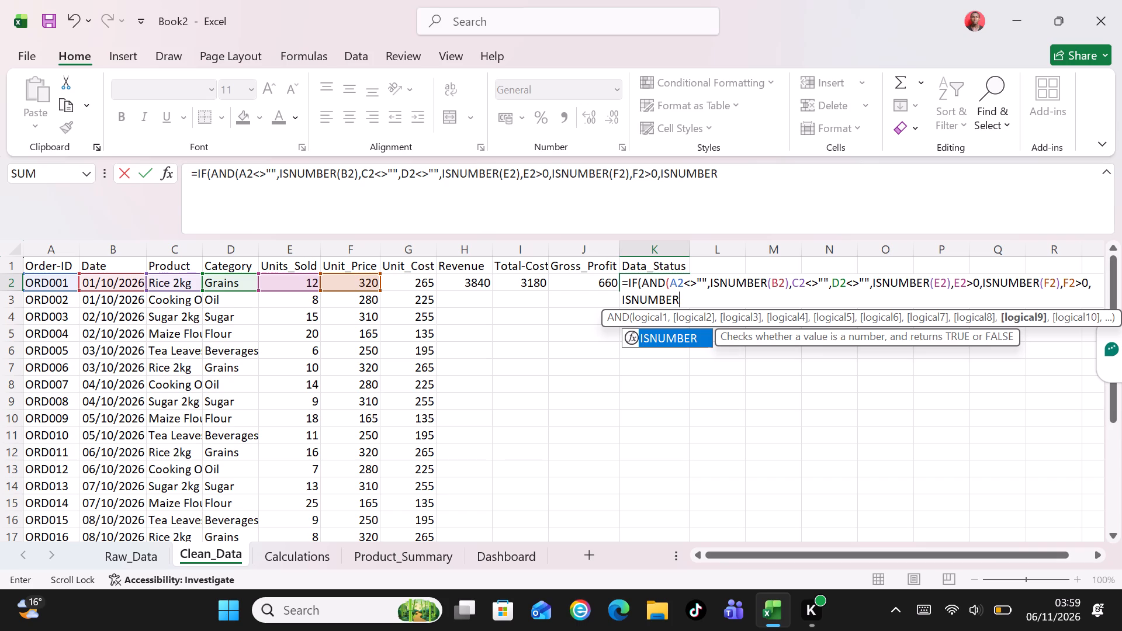
pyautogui.hotkey('shift', '(')
pyautogui.write('G2')
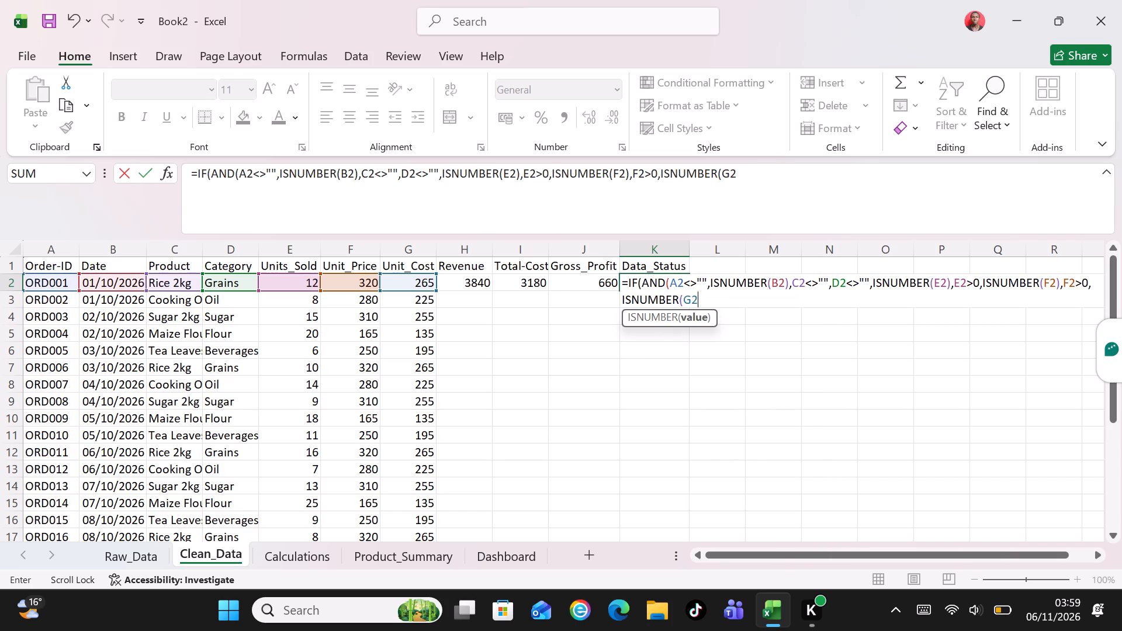
pyautogui.hotkey('shift', ')')
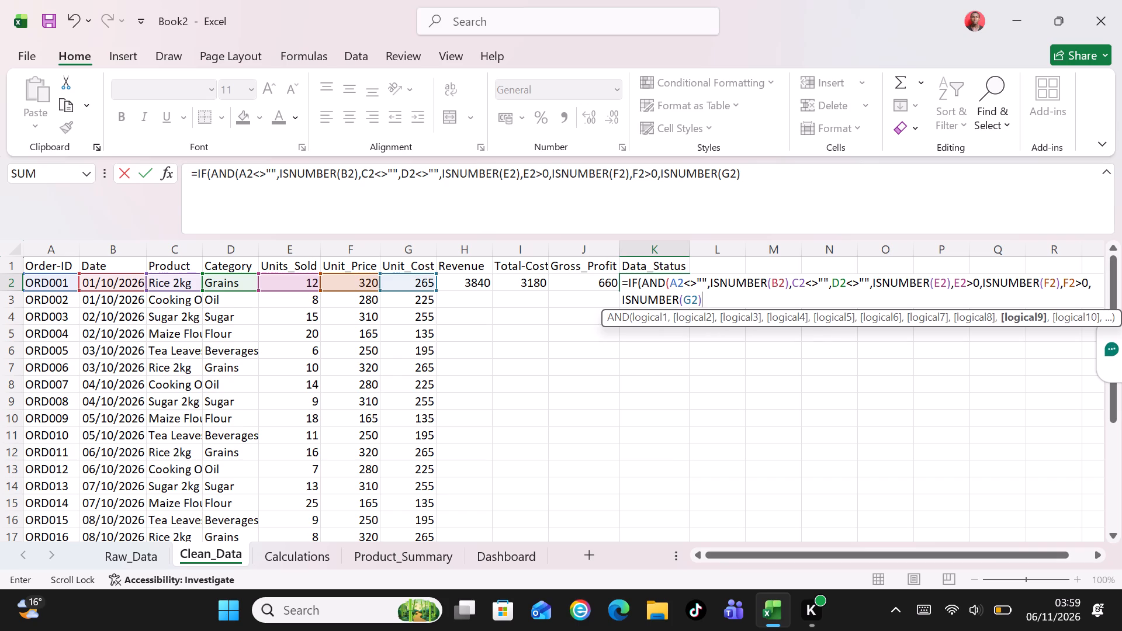
pyautogui.write(',G2')
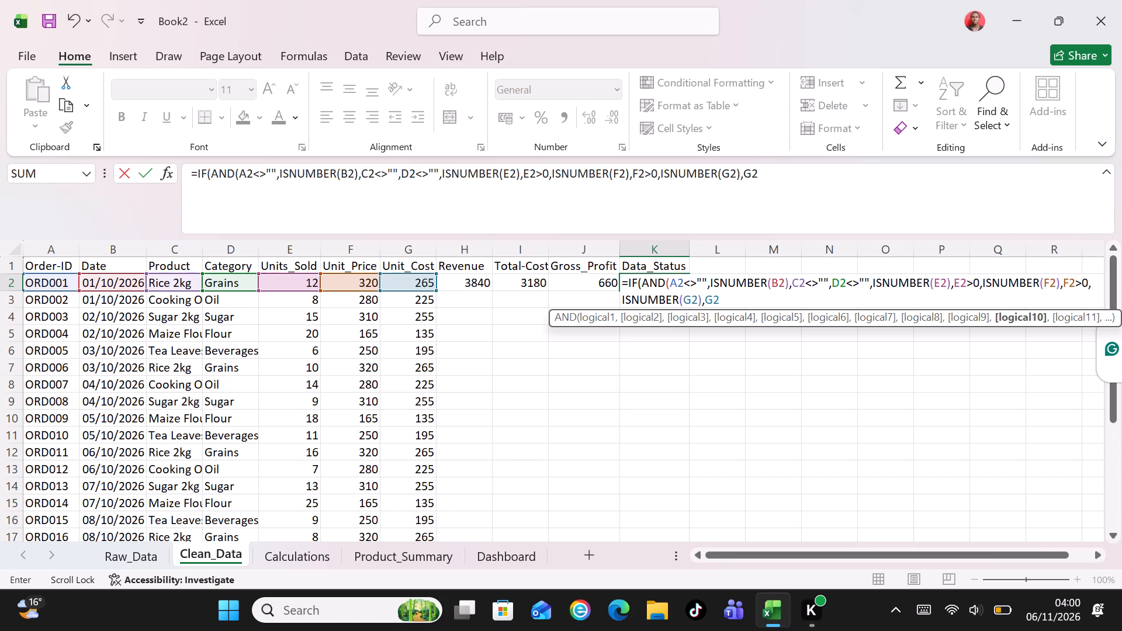
pyautogui.hotkey('shift', '>')
pyautogui.press('0')
pyautogui.hotkey('shift', ')')
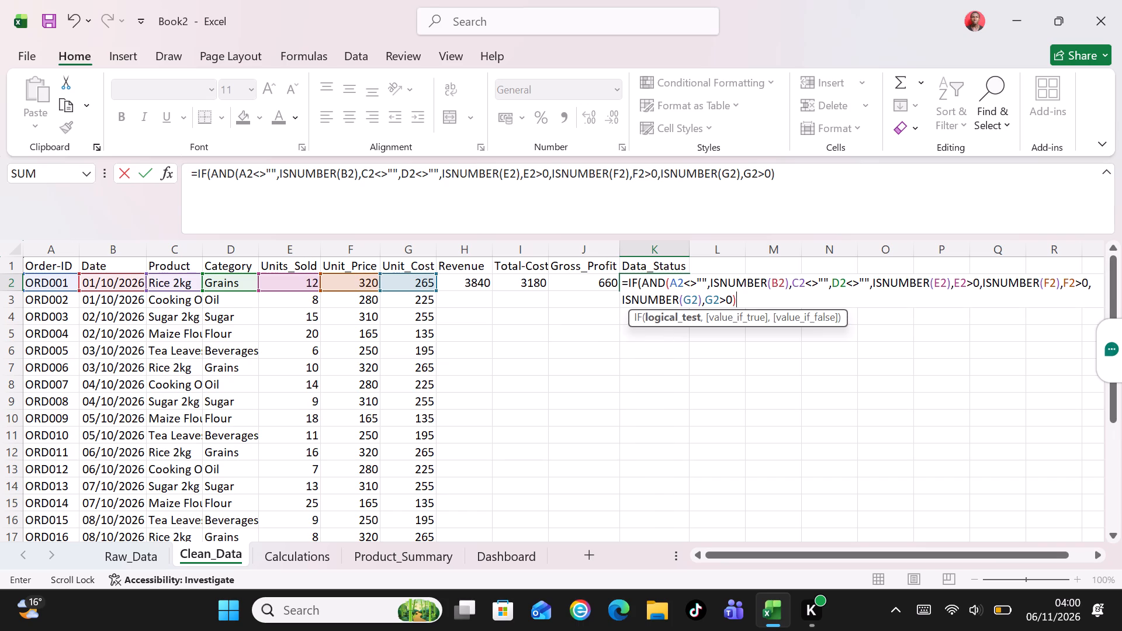
# Finish the K2 formula so it returns "Valid" when all conditions are met and "Check" otherwise.
pyautogui.press(',')
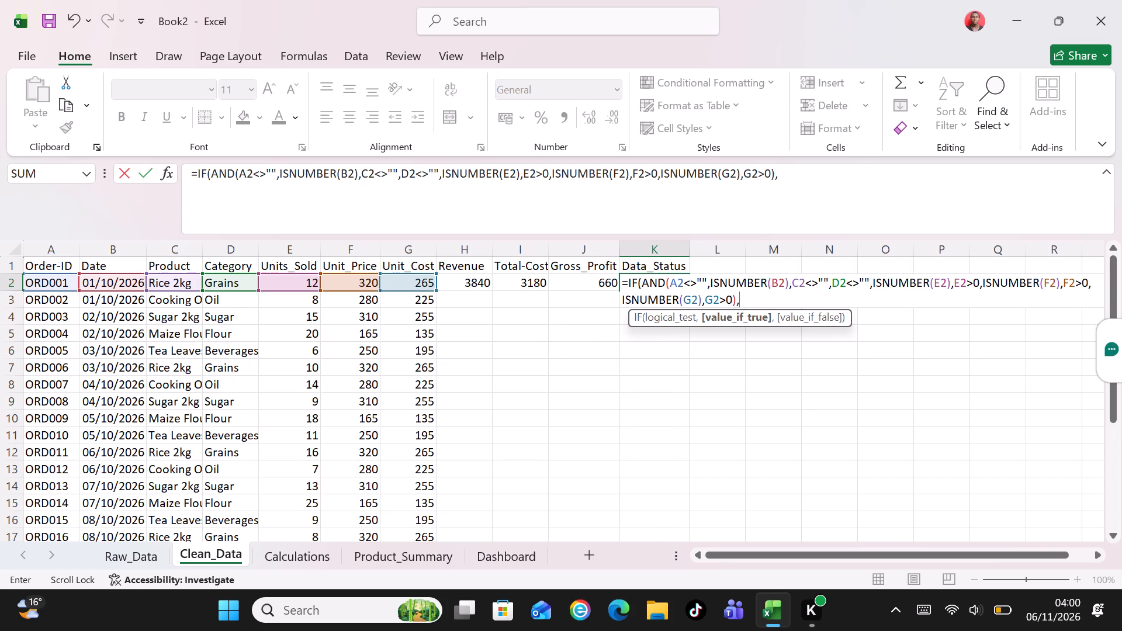
pyautogui.hotkey('shift', '"')
pyautogui.press('v')
pyautogui.write('alid')
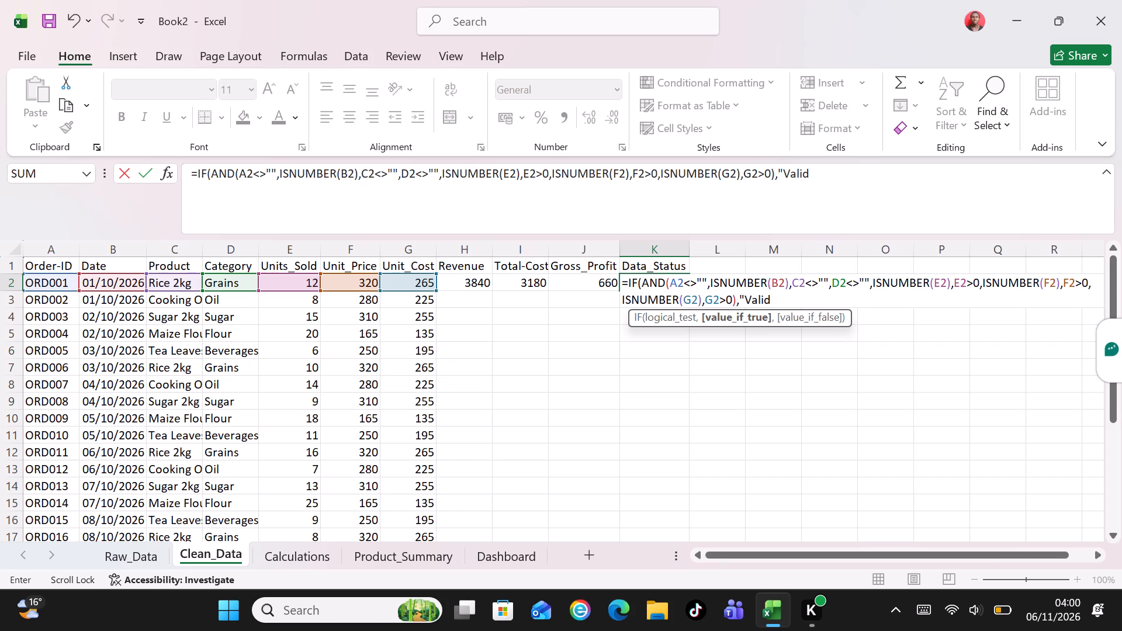
pyautogui.hotkey('shift', '"')
pyautogui.press(',')
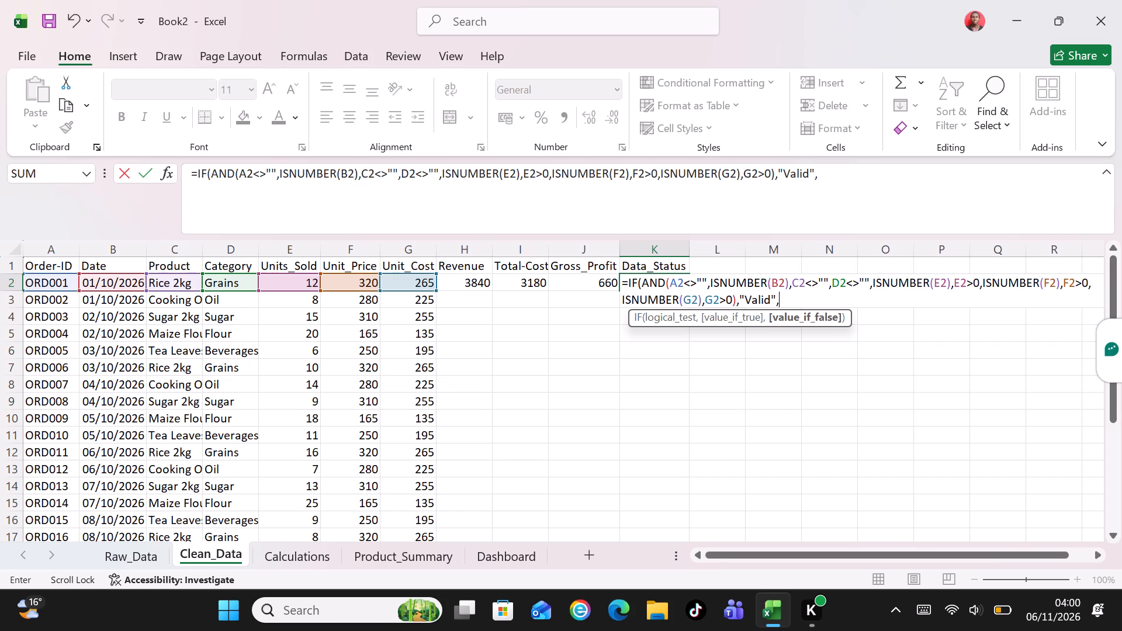
pyautogui.hotkey('shift', '"')
pyautogui.press('c')
pyautogui.press('BackSpace')
pyautogui.hotkey('shift', 'c')
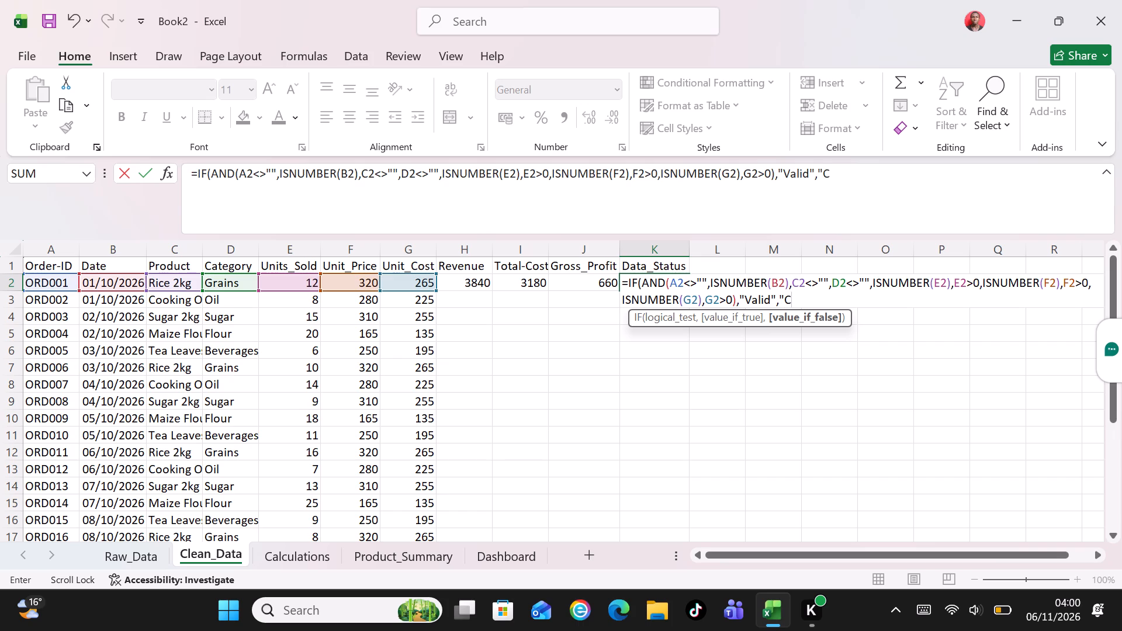
pyautogui.write('he')
pyautogui.write('ck')
pyautogui.hotkey('shift', '"')
pyautogui.hotkey('shift', ')')
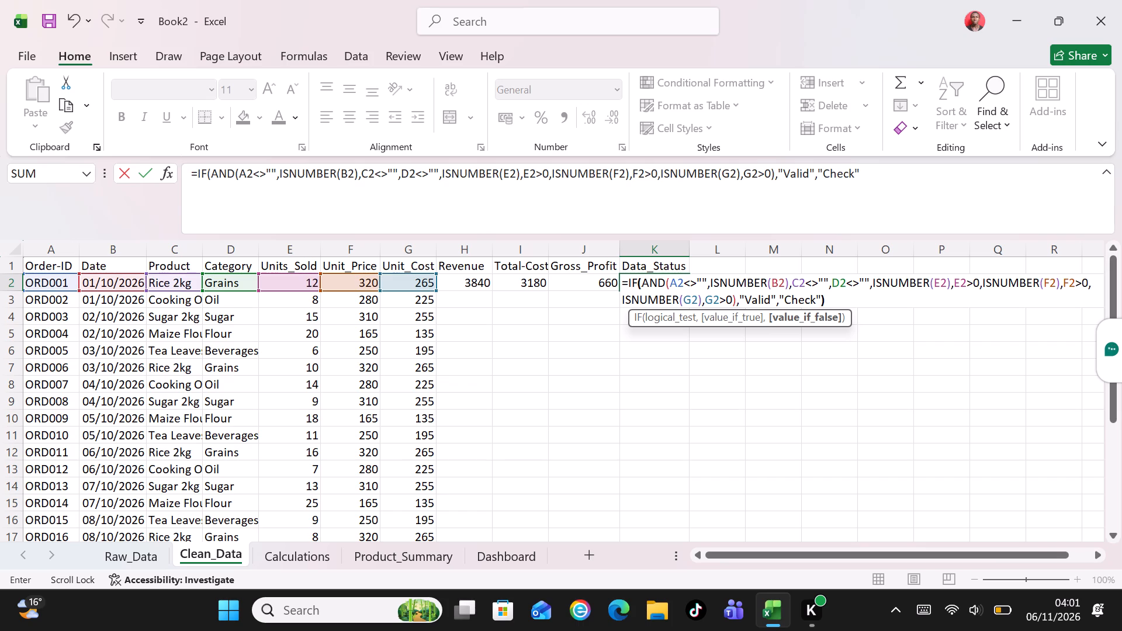
pyautogui.press('Return')
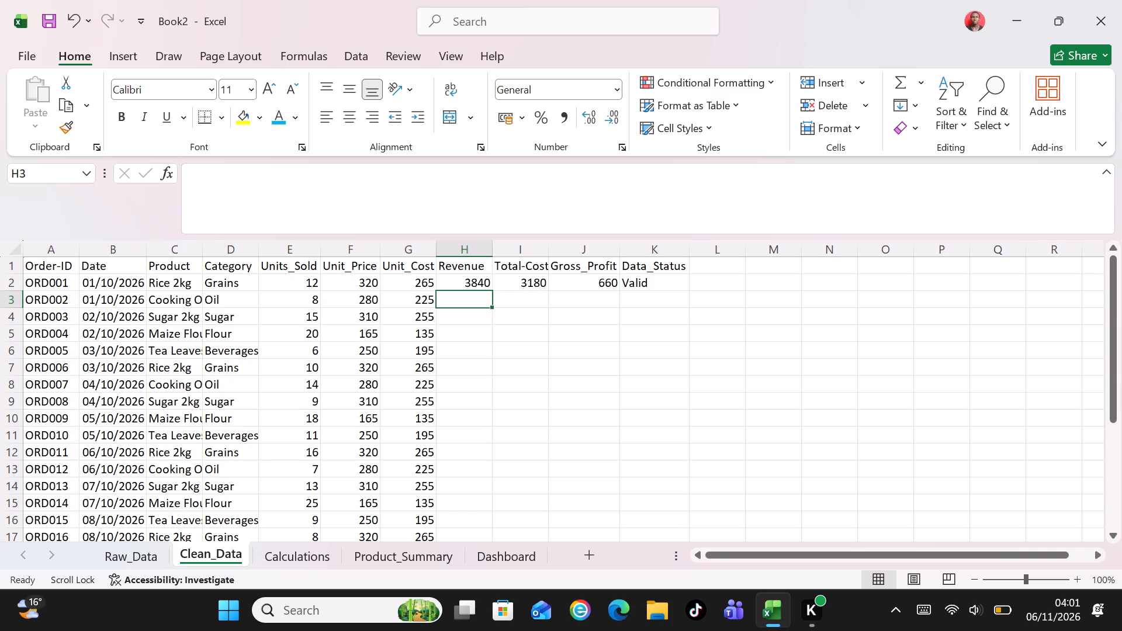
# Copy the revenue formula from H2 into H3:H26 so every order row has its revenue.
pyautogui.click(473, 276)
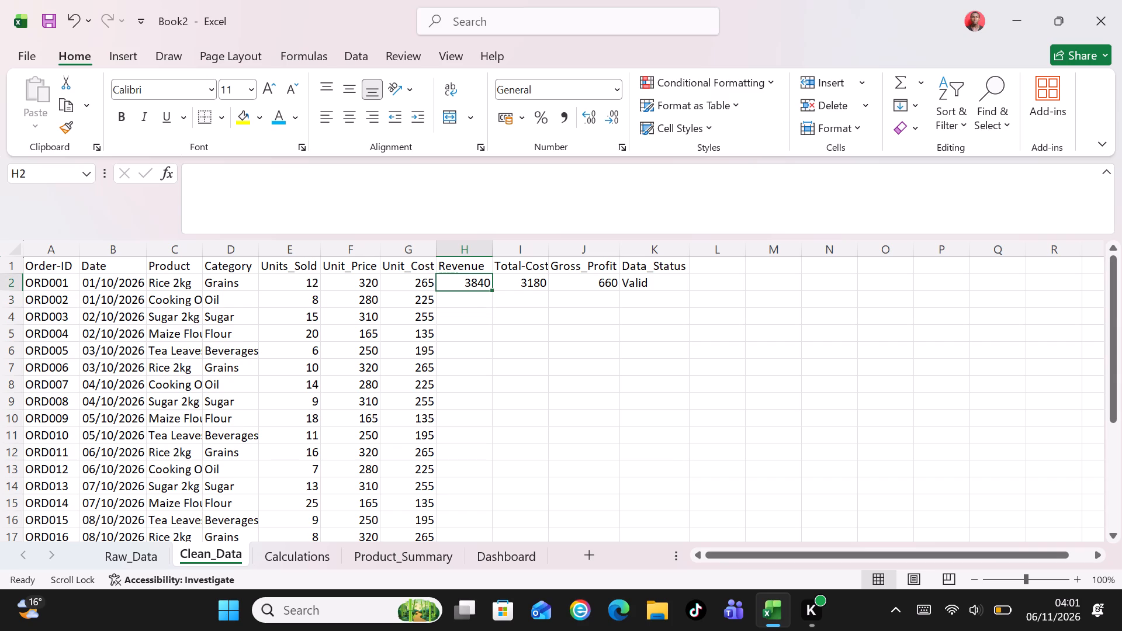
pyautogui.hotkey('ctrl', 'c')
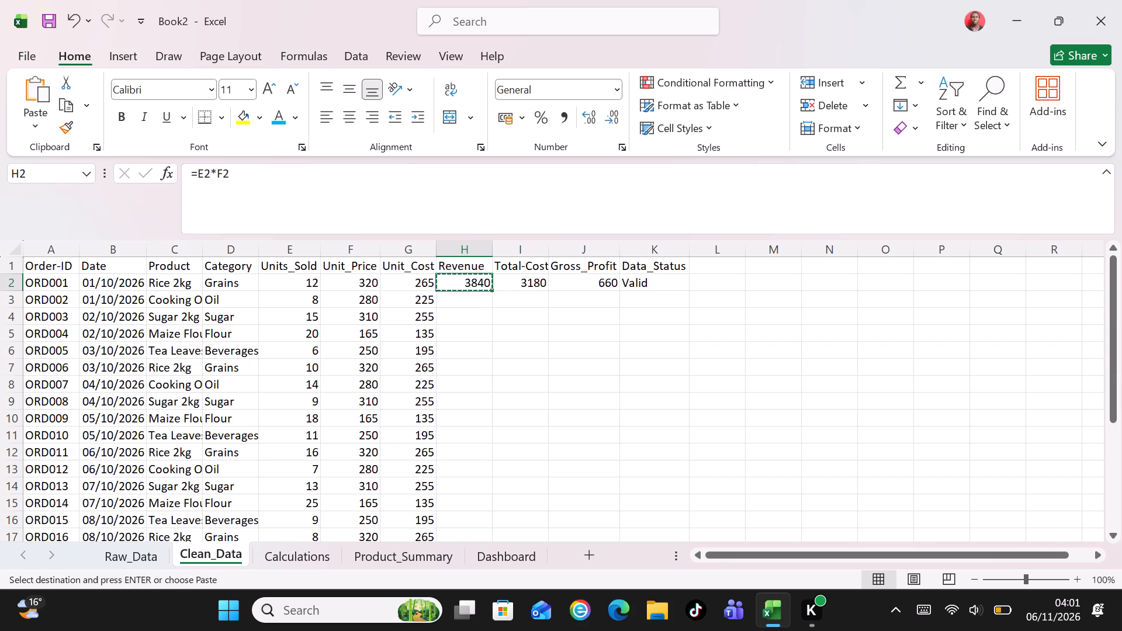
pyautogui.click(43, 178)
pyautogui.press('BackSpace')
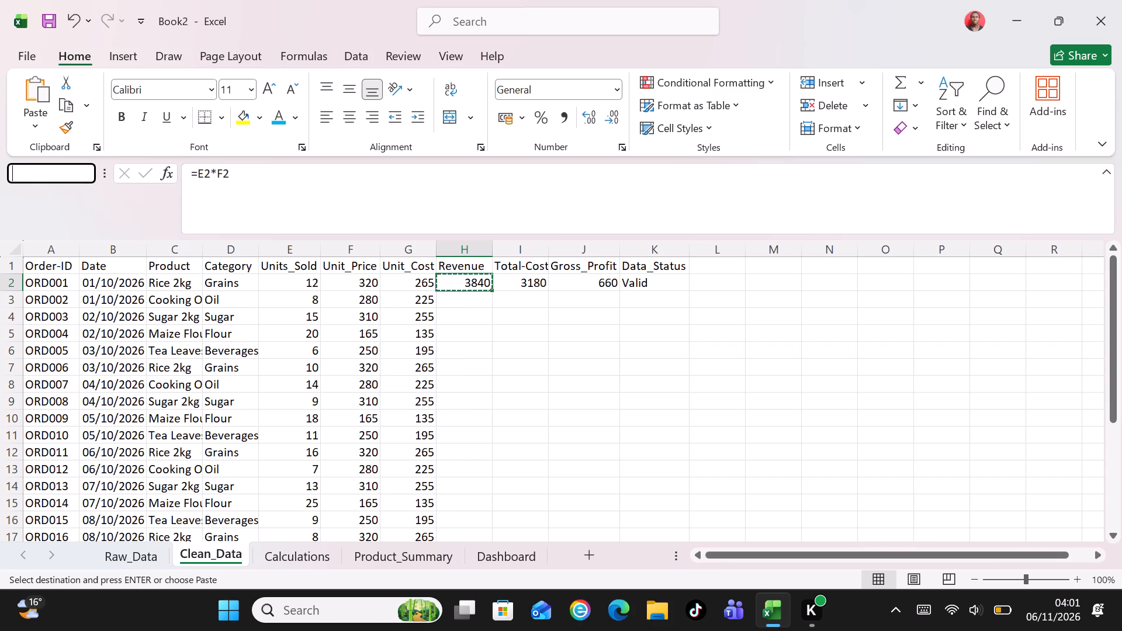
pyautogui.write('h3')
pyautogui.press('BackSpace')
pyautogui.press('BackSpace')
pyautogui.press('BackSpace')
pyautogui.write('H3')
pyautogui.hotkey('shift', ':')
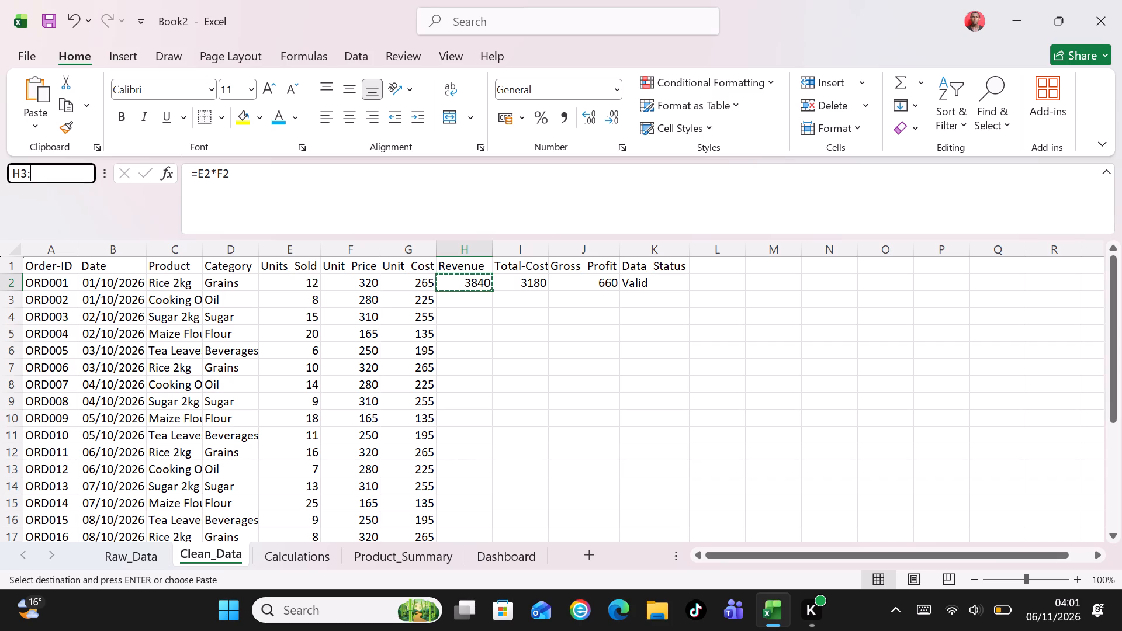
pyautogui.write('H26')
pyautogui.press('Return')
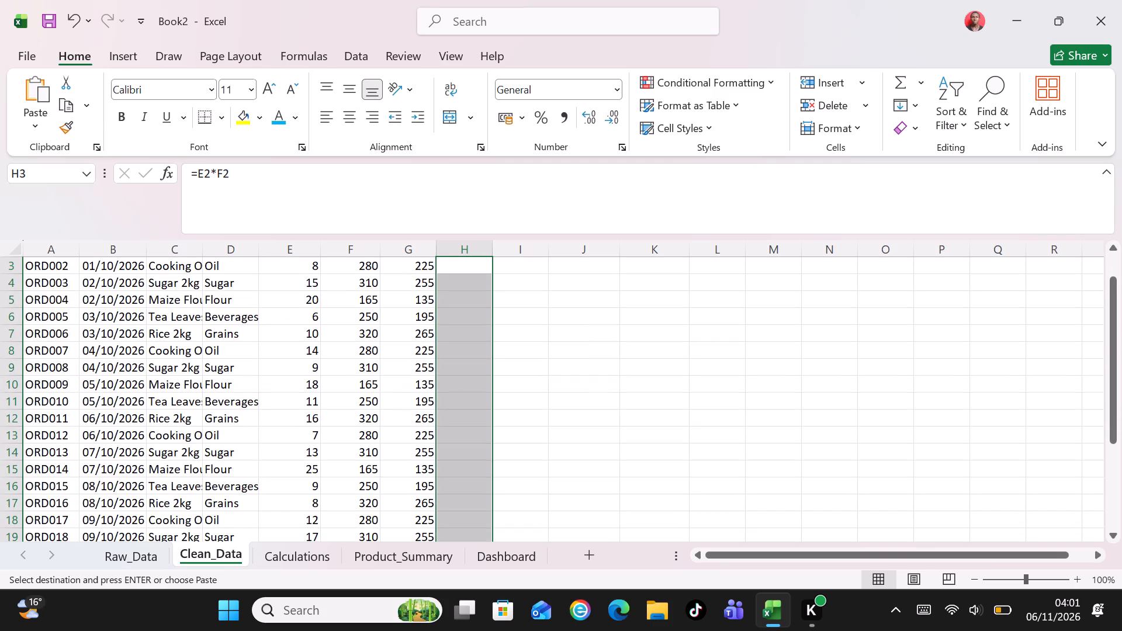
pyautogui.hotkey('ctrl', 'v')
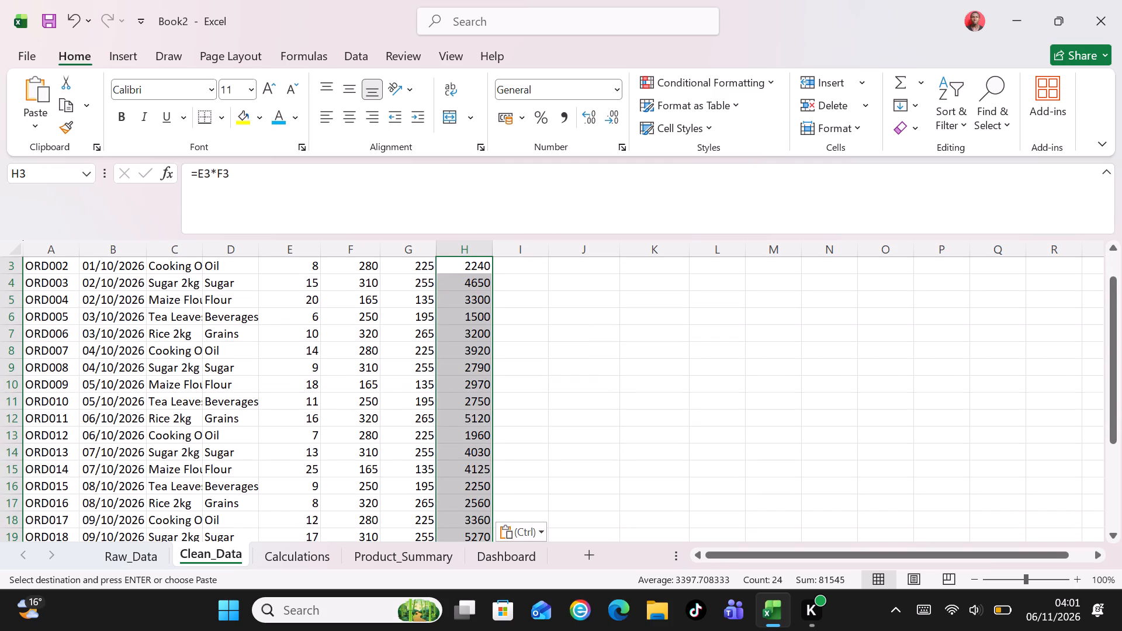
# Copy the total cost formula from I2 into I3:I26 for the remaining order rows.
pyautogui.press('pageup')
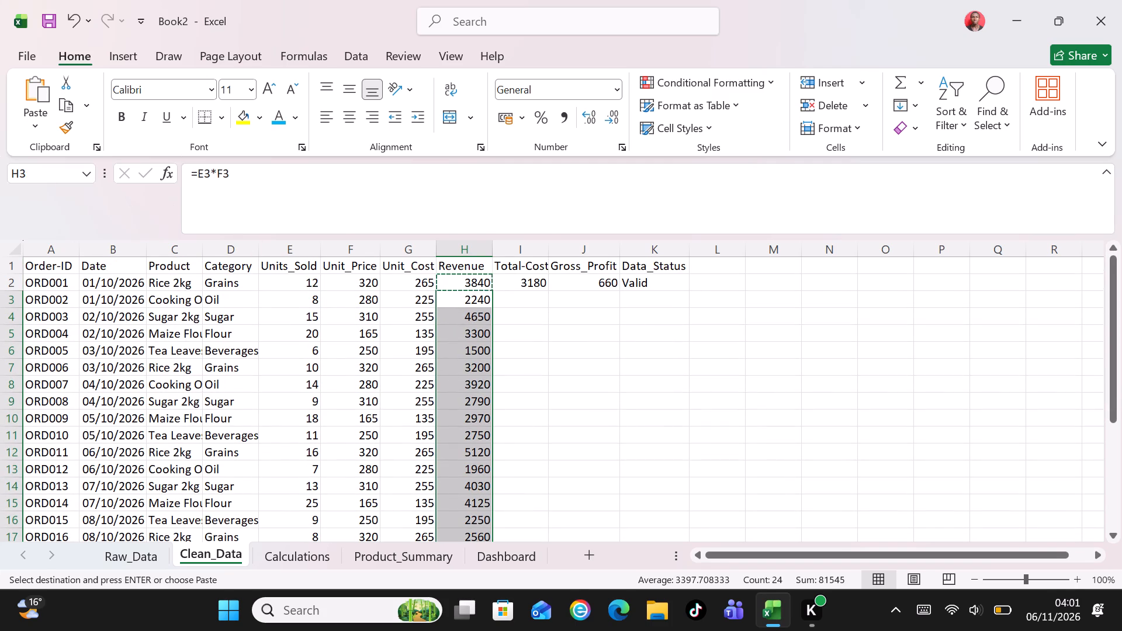
pyautogui.click(514, 283)
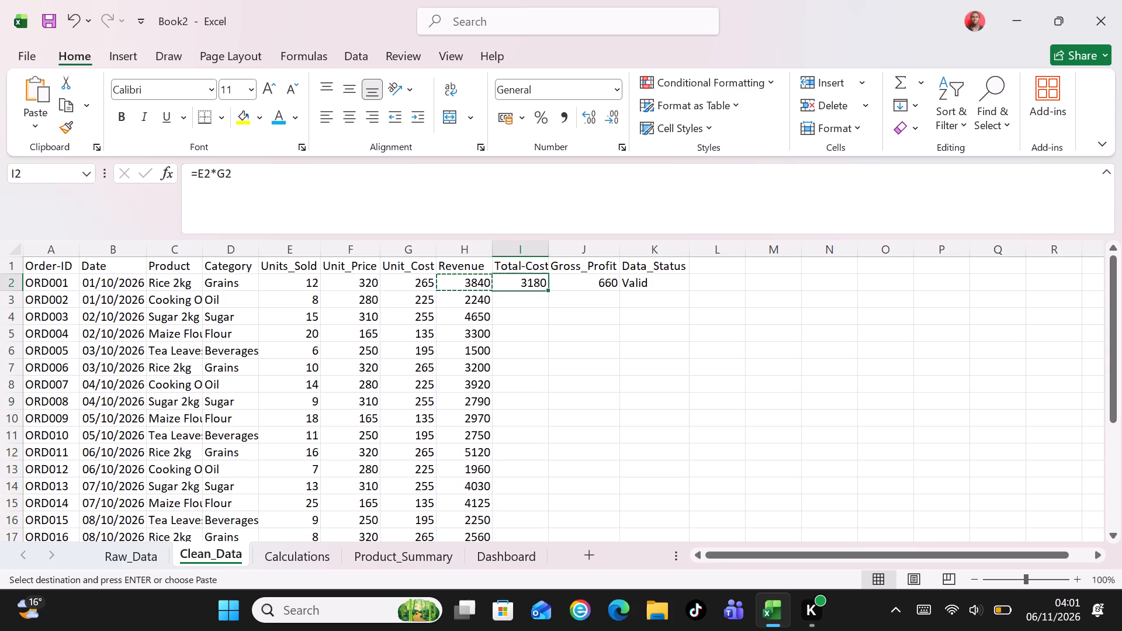
pyautogui.hotkey('ctrl', 'c')
pyautogui.click(32, 175)
pyautogui.press('BackSpace')
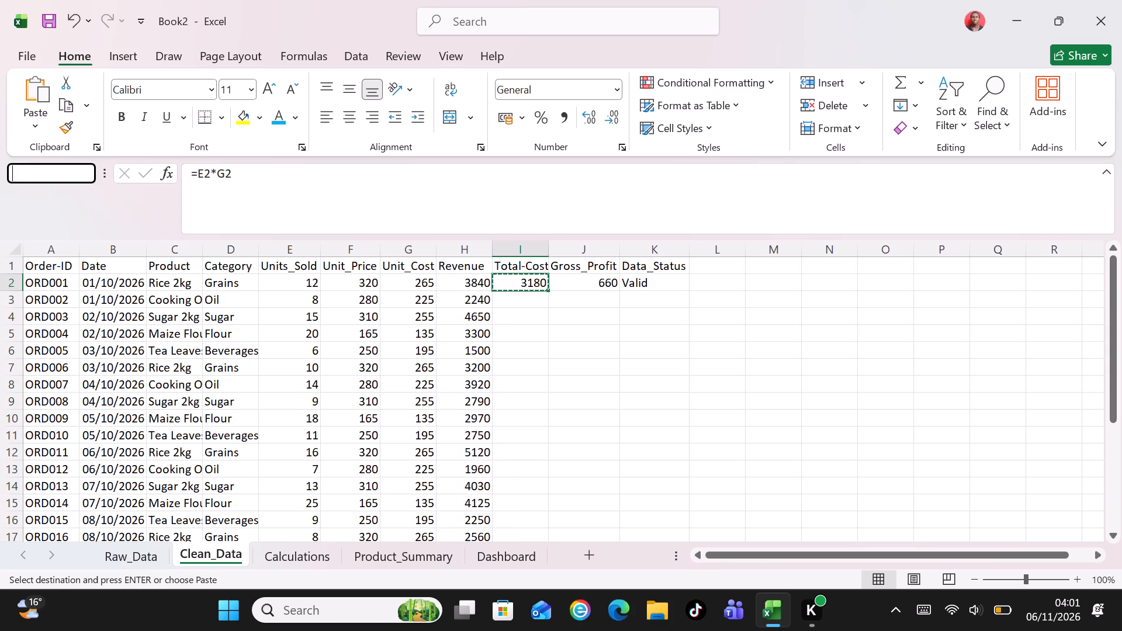
pyautogui.write('I3')
pyautogui.hotkey('shift', ':')
pyautogui.press('i')
pyautogui.write('26')
pyautogui.press('Return')
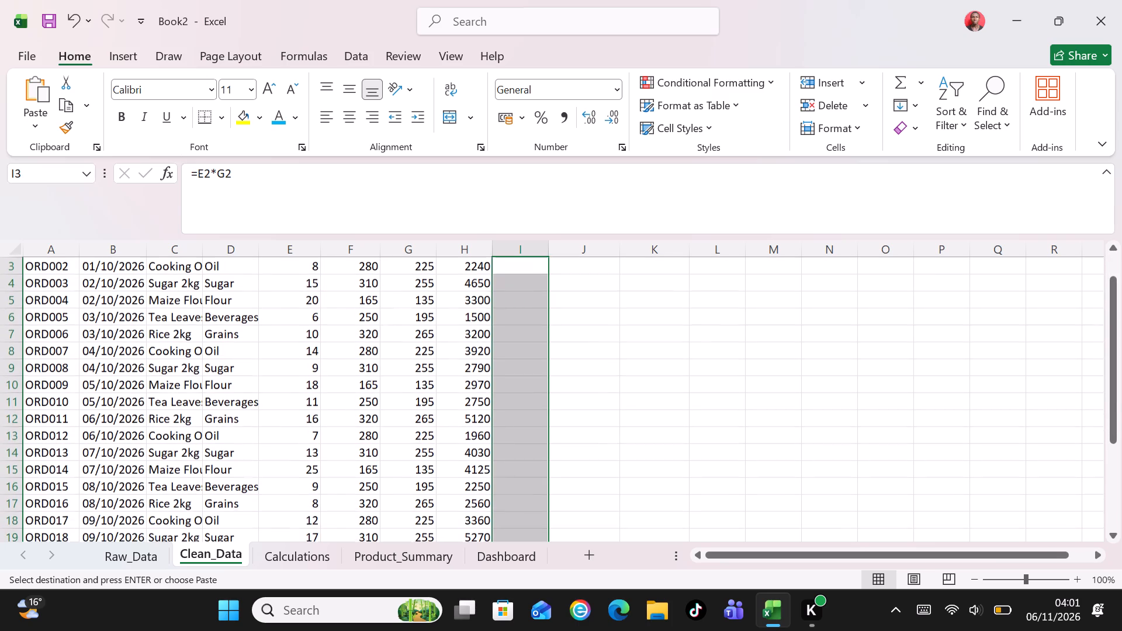
pyautogui.hotkey('ctrl', 'v')
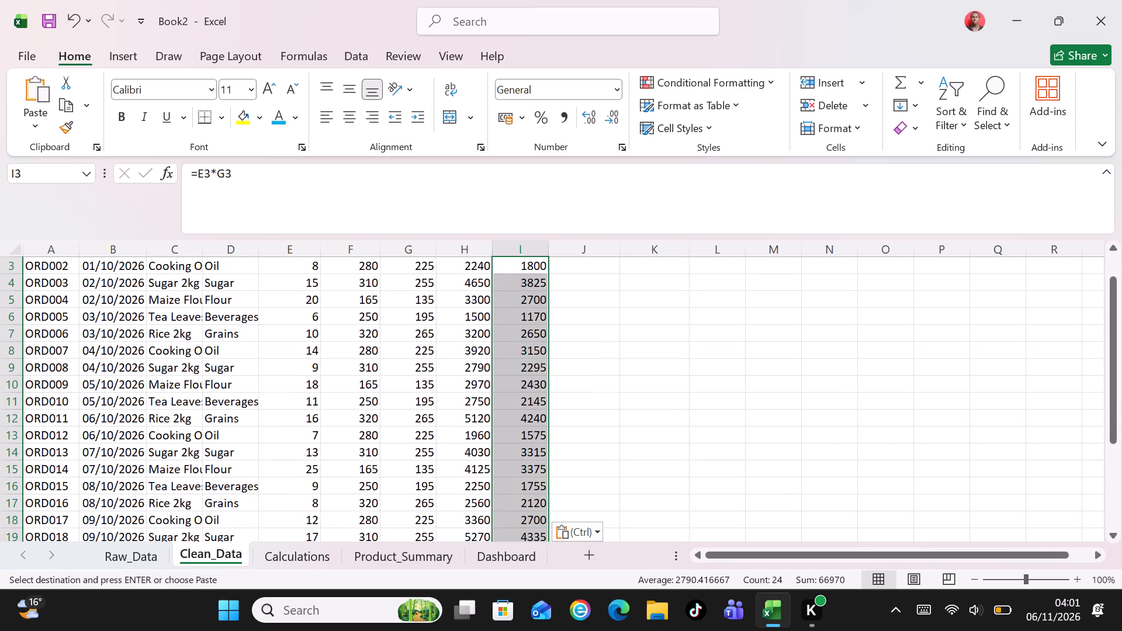
# Copy the gross profit formula from J2 into J3:J26 for the remaining order rows.
pyautogui.press('pageup')
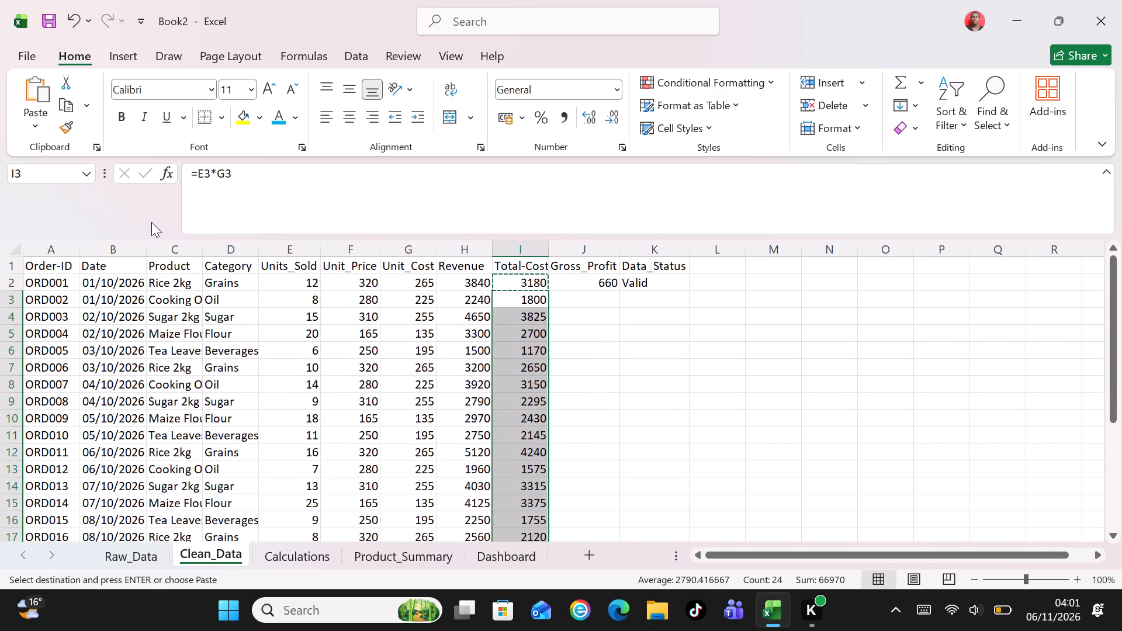
pyautogui.click(589, 284)
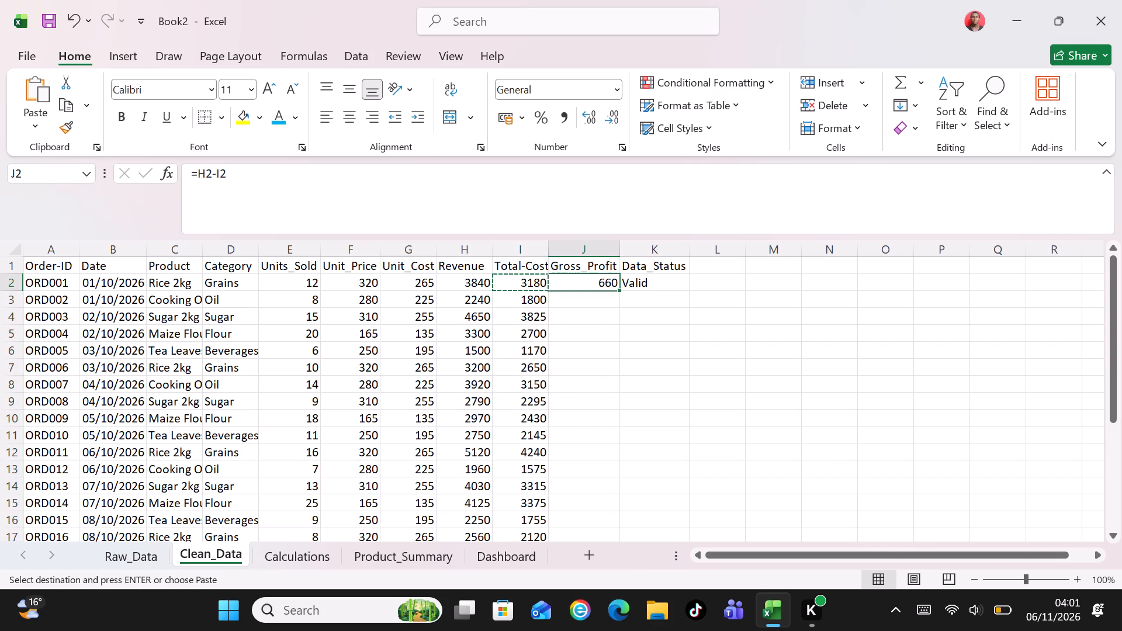
pyautogui.hotkey('ctrl', 'c')
pyautogui.click(37, 173)
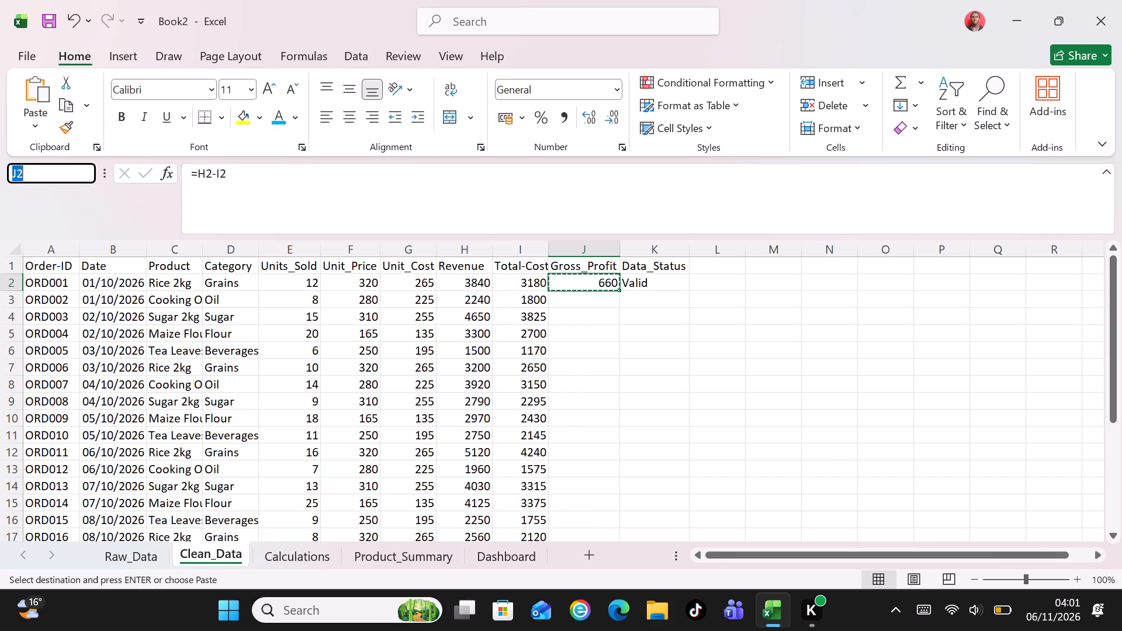
pyautogui.write('J3')
pyautogui.hotkey('shift', ':')
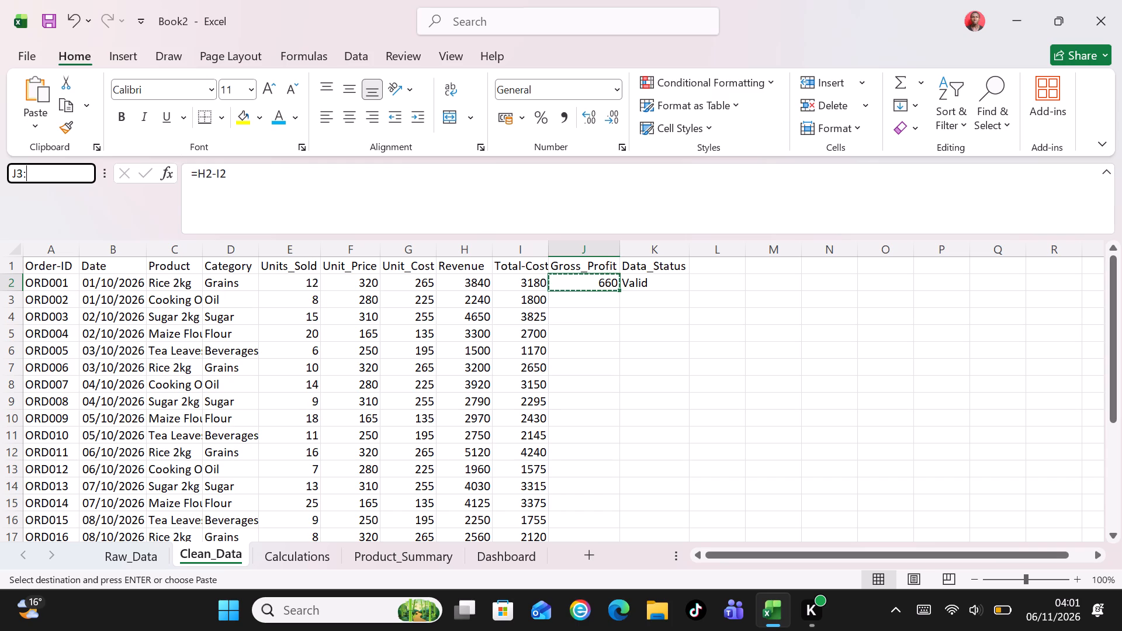
pyautogui.press('j')
pyautogui.write('26')
pyautogui.press('Return')
pyautogui.hotkey('ctrl', 'v')
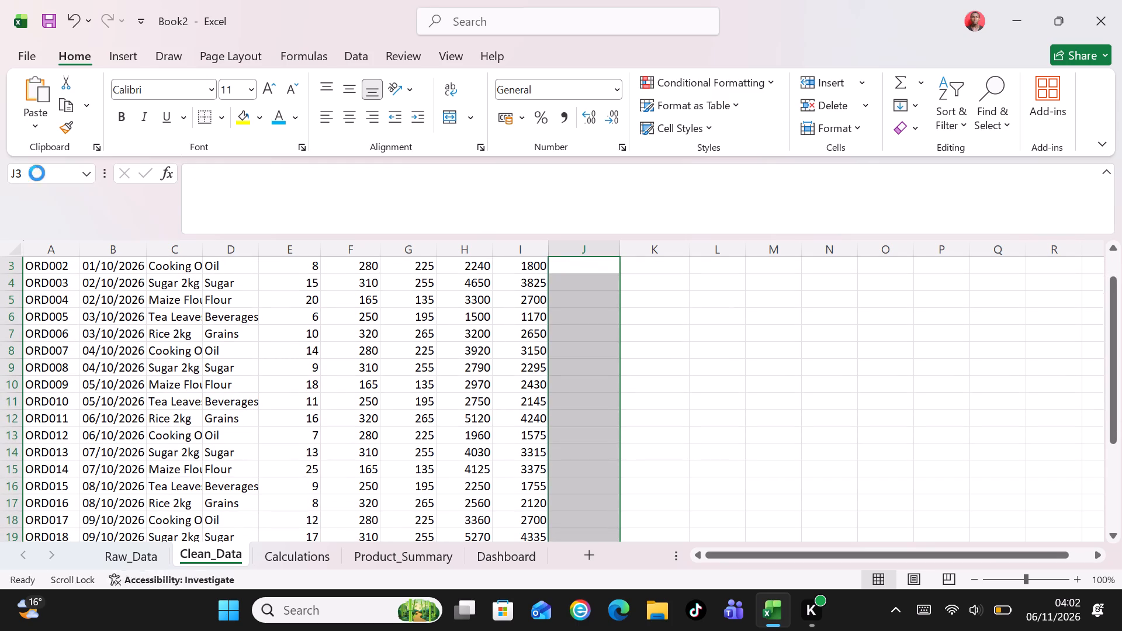
# Copy the data status formula from K2 into K3:K26, then check the formula in K3.
pyautogui.press('pageup')
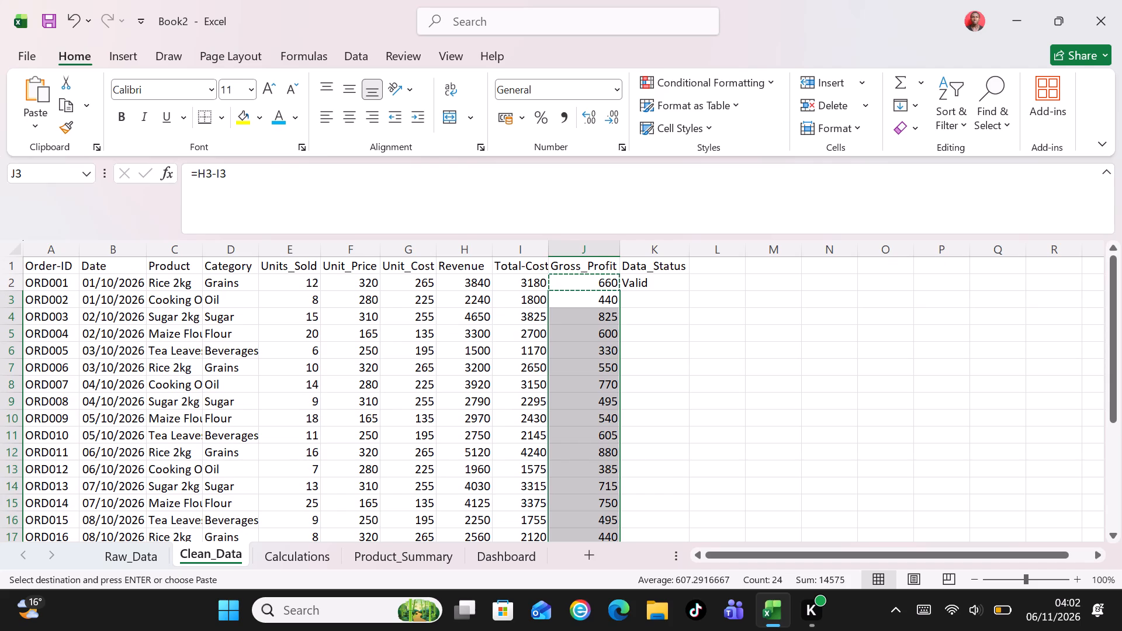
pyautogui.click(652, 286)
pyautogui.hotkey('ctrl', 'c')
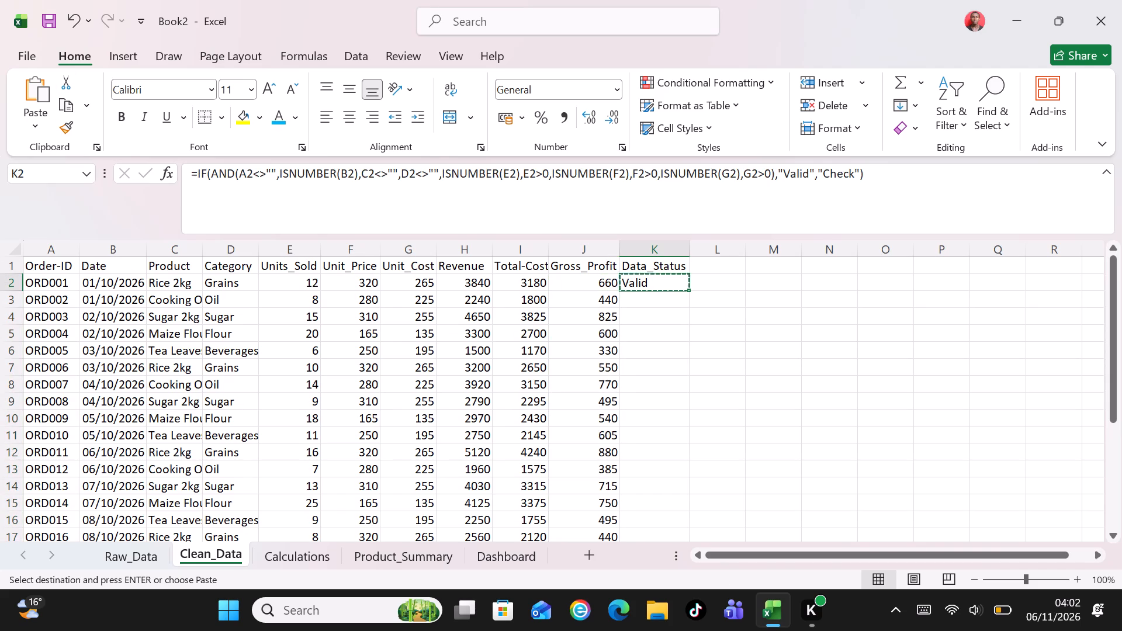
pyautogui.click(32, 174)
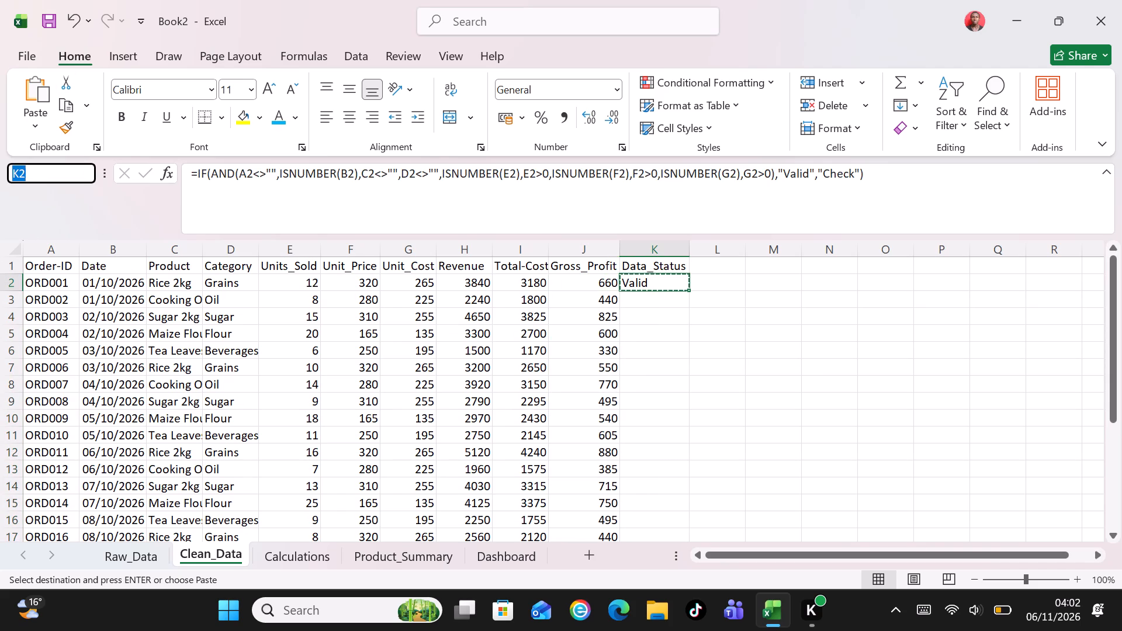
pyautogui.press('k')
pyautogui.press('3')
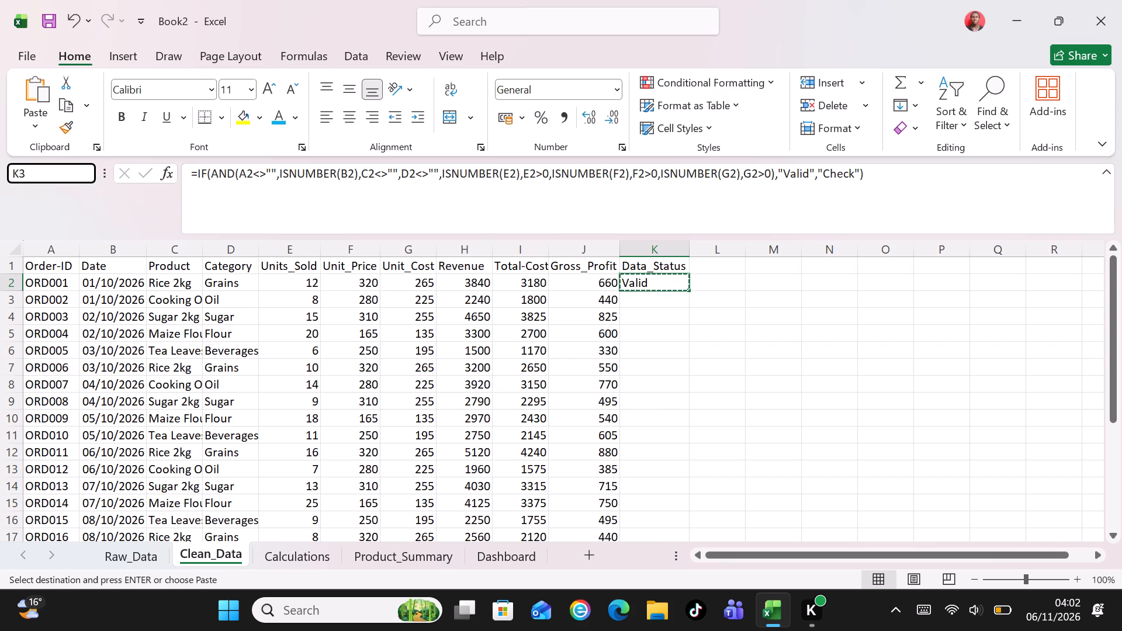
pyautogui.hotkey('shift', ':')
pyautogui.press('k')
pyautogui.write('26')
pyautogui.press('Return')
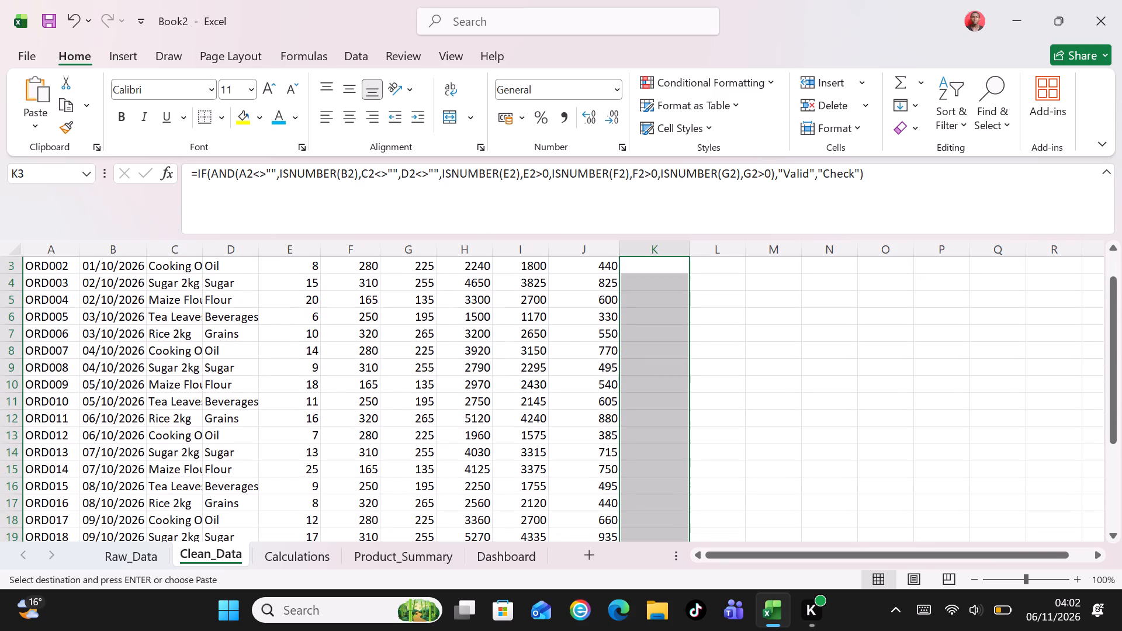
pyautogui.hotkey('ctrl', 'v')
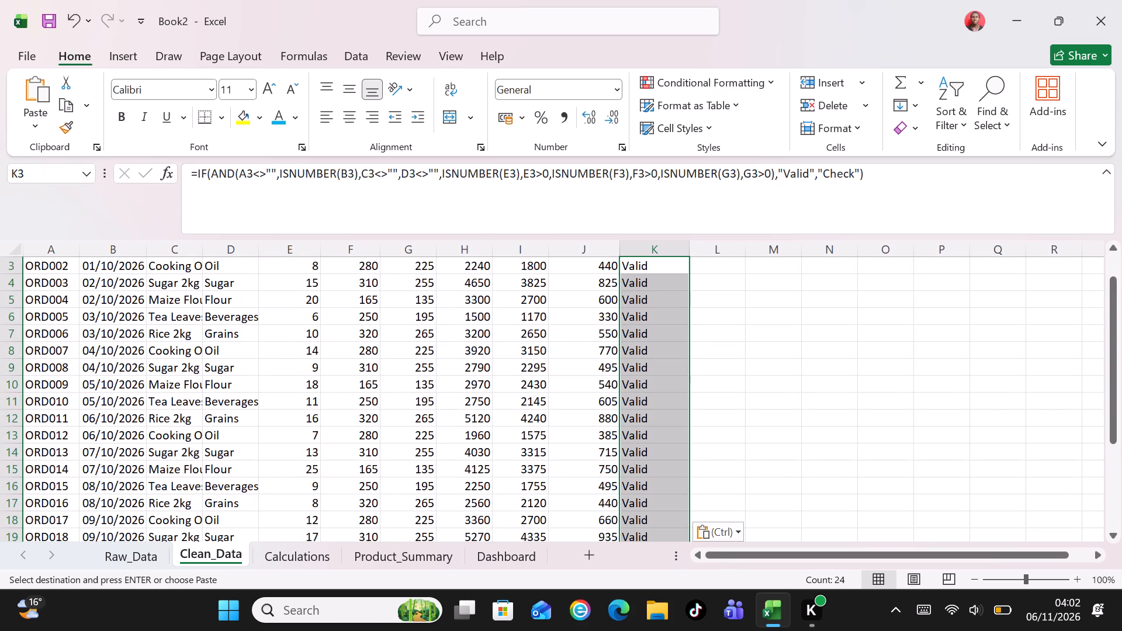
pyautogui.press('pageup')
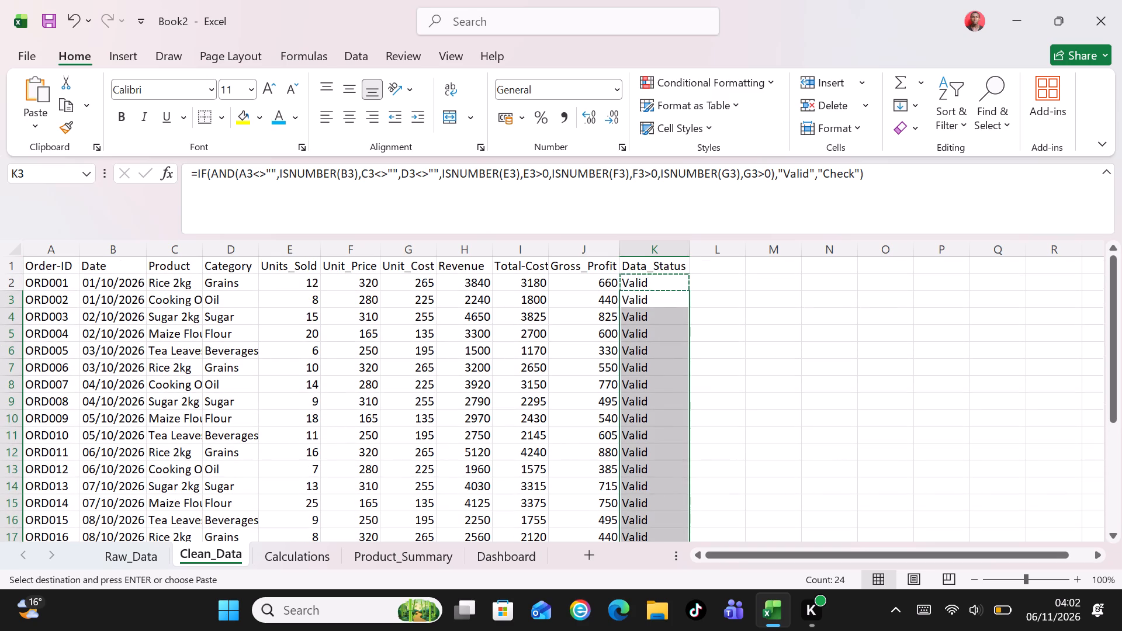
pyautogui.click(735, 299)
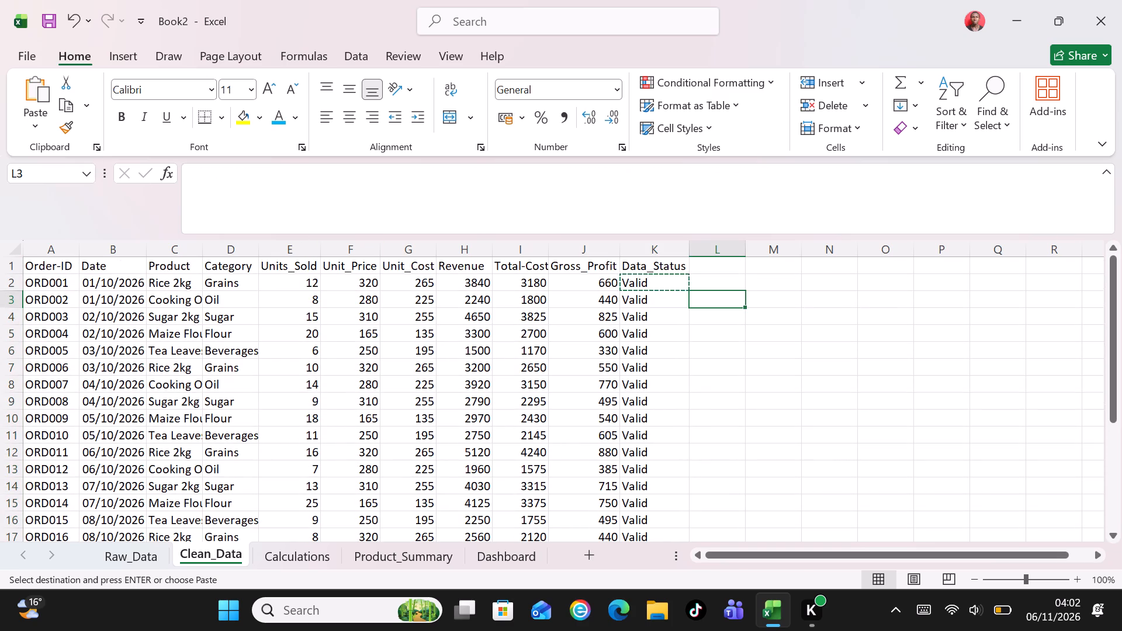
pyautogui.click(650, 303)
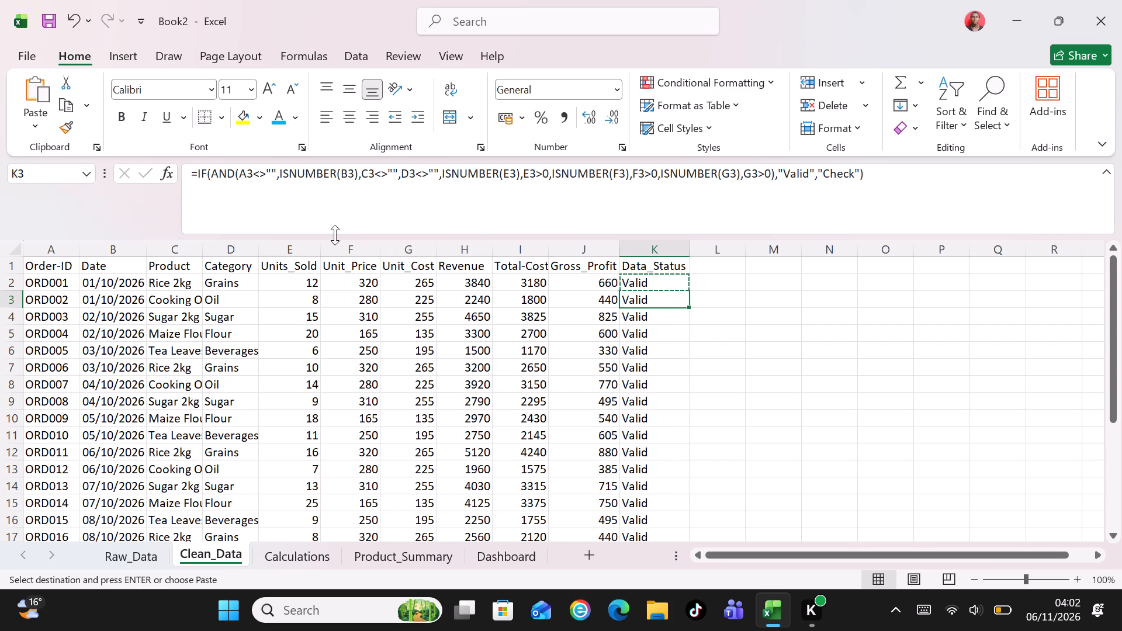
# Format the header row A1:K1 of Clean_Data as bold text with a red font colour.
pyautogui.click(56, 264)
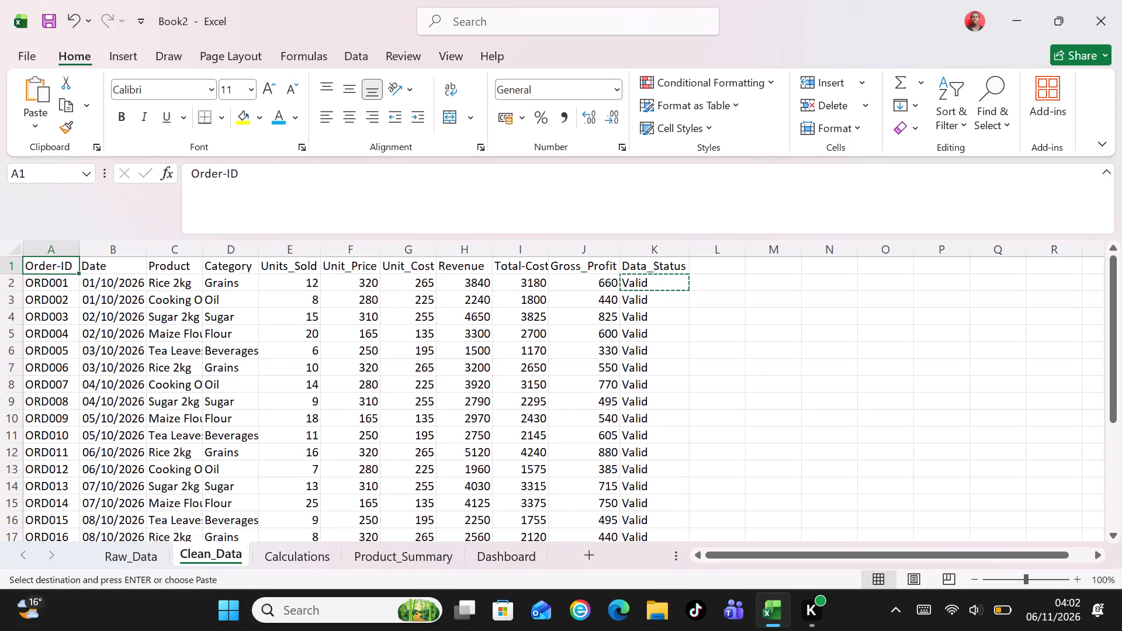
pyautogui.click(38, 161)
pyautogui.click(39, 174)
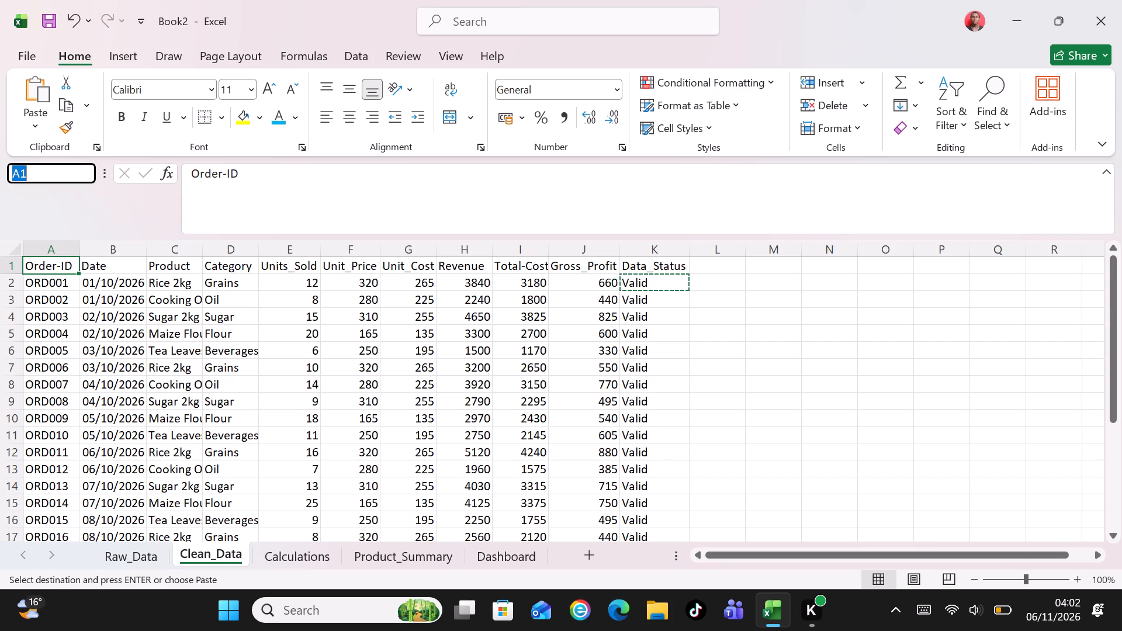
pyautogui.write('A1')
pyautogui.hotkey('shift', ':')
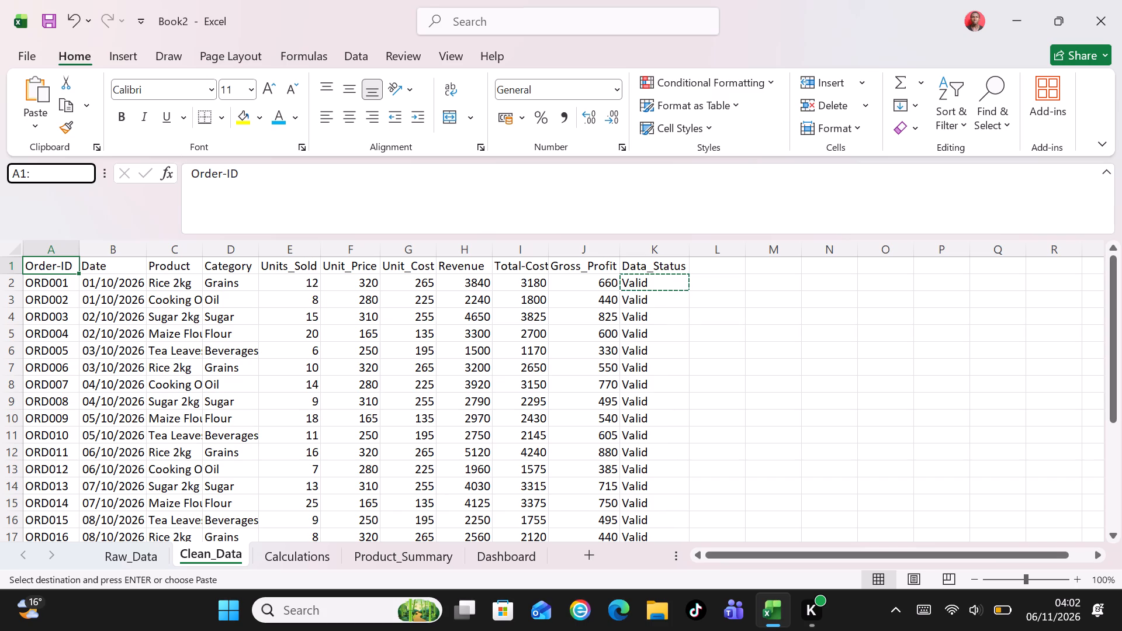
pyautogui.write('K1')
pyautogui.press('Return')
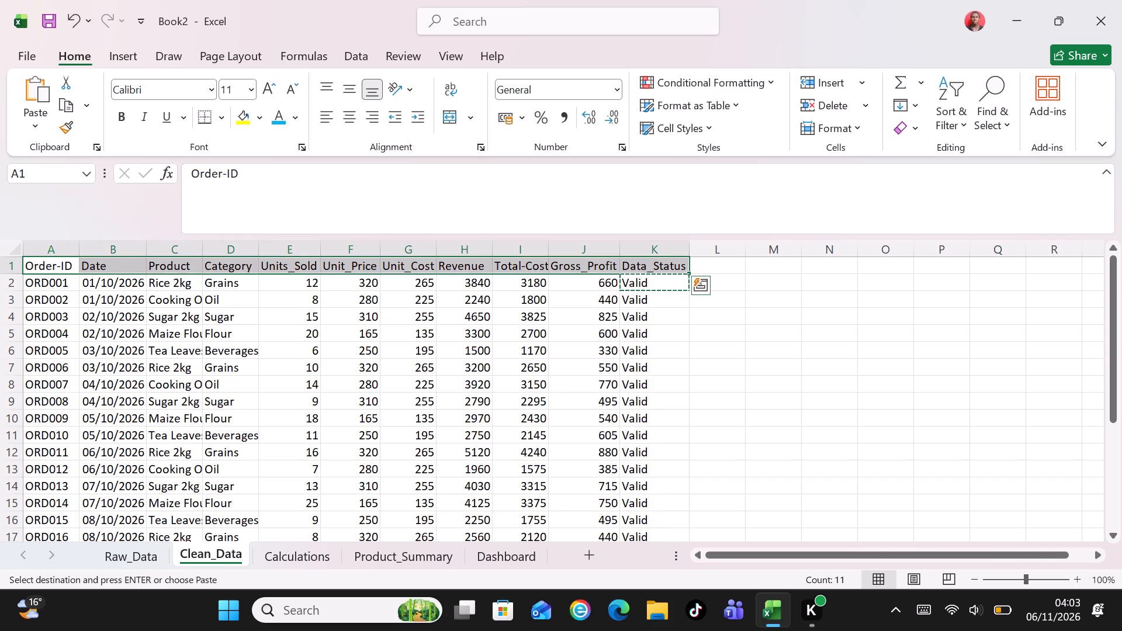
pyautogui.hotkey('ctrl', 'b')
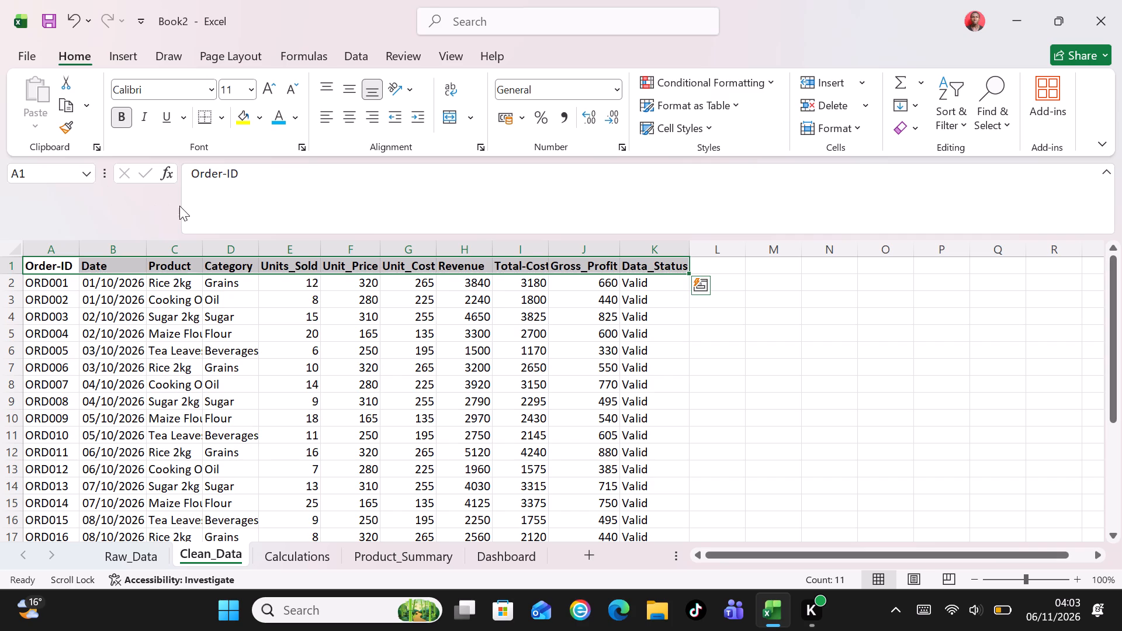
pyautogui.click(297, 112)
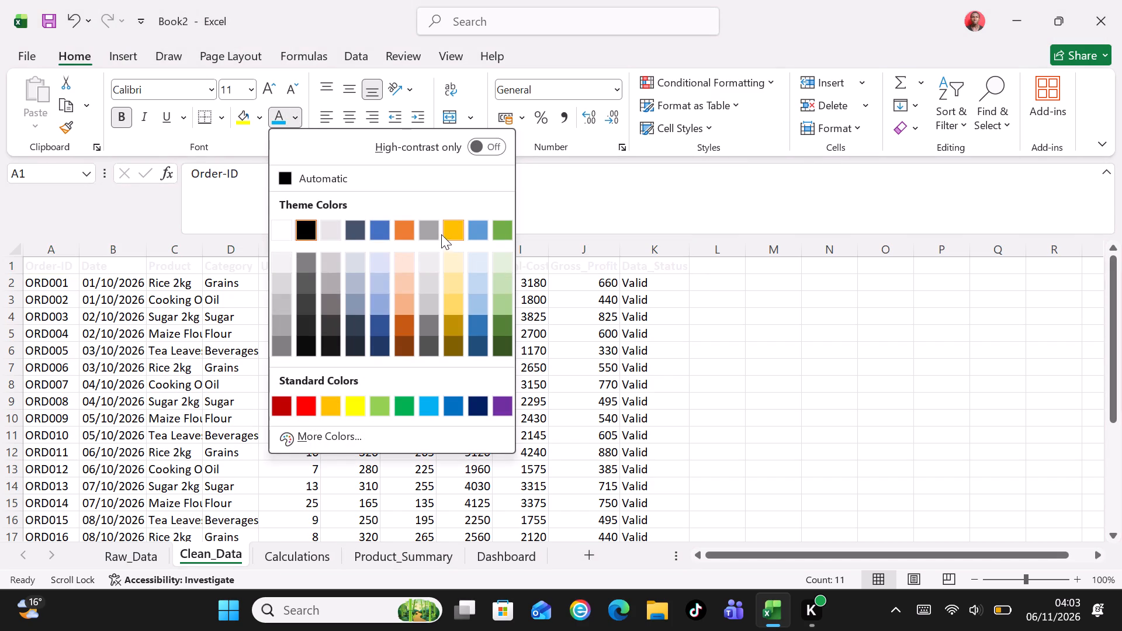
pyautogui.click(300, 400)
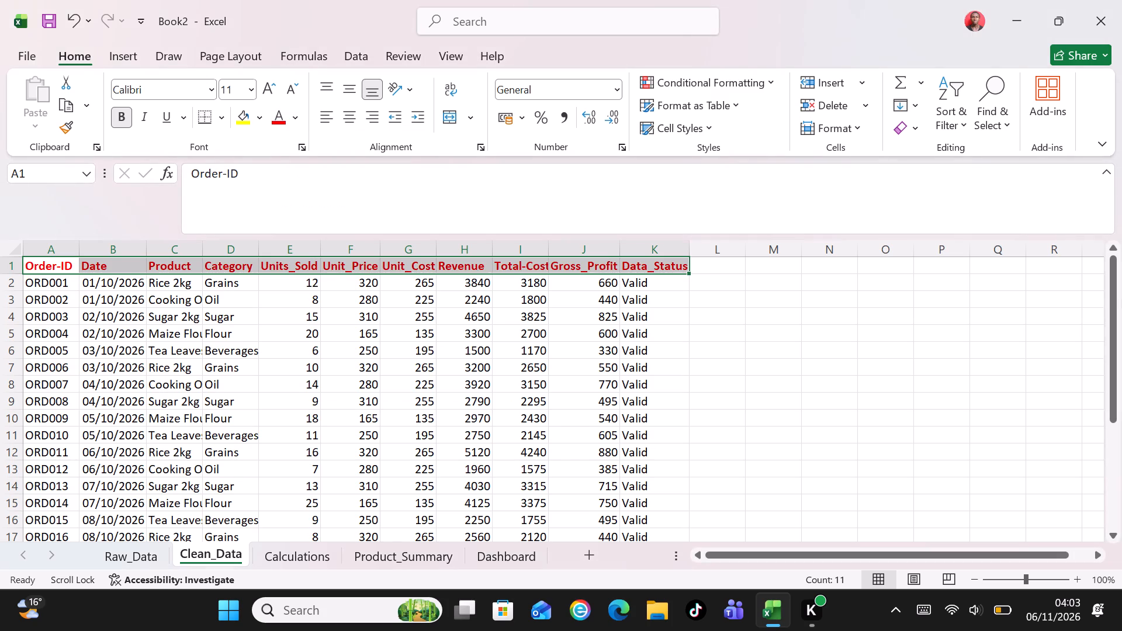
# Auto-fit the widths of the Product and Category columns to their contents.
pyautogui.doubleClick(202, 250)
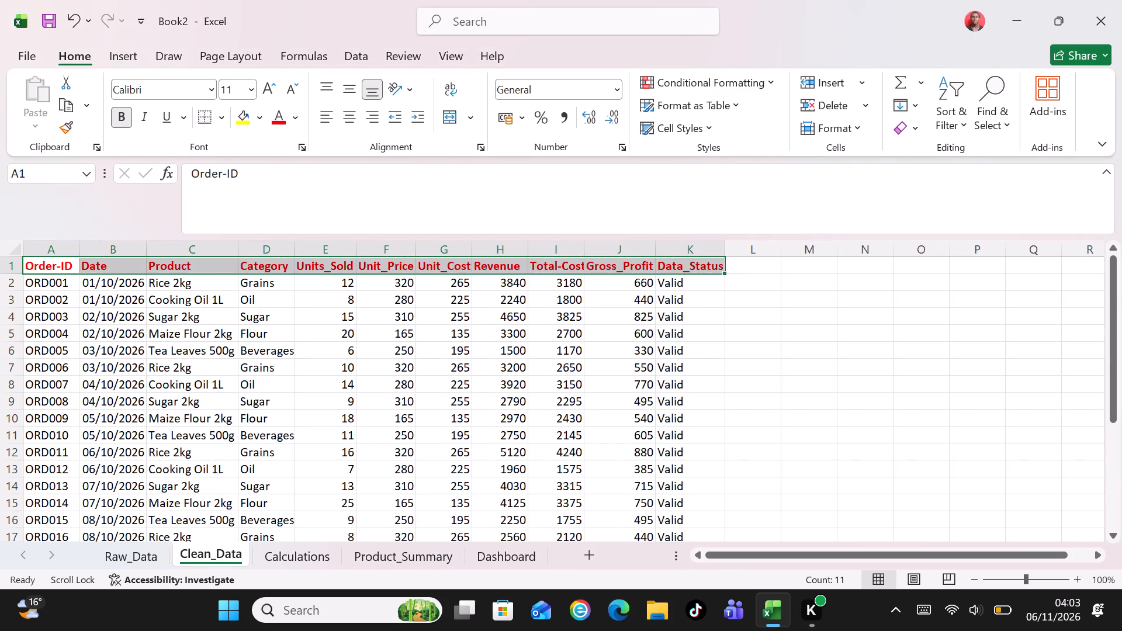
pyautogui.doubleClick(296, 251)
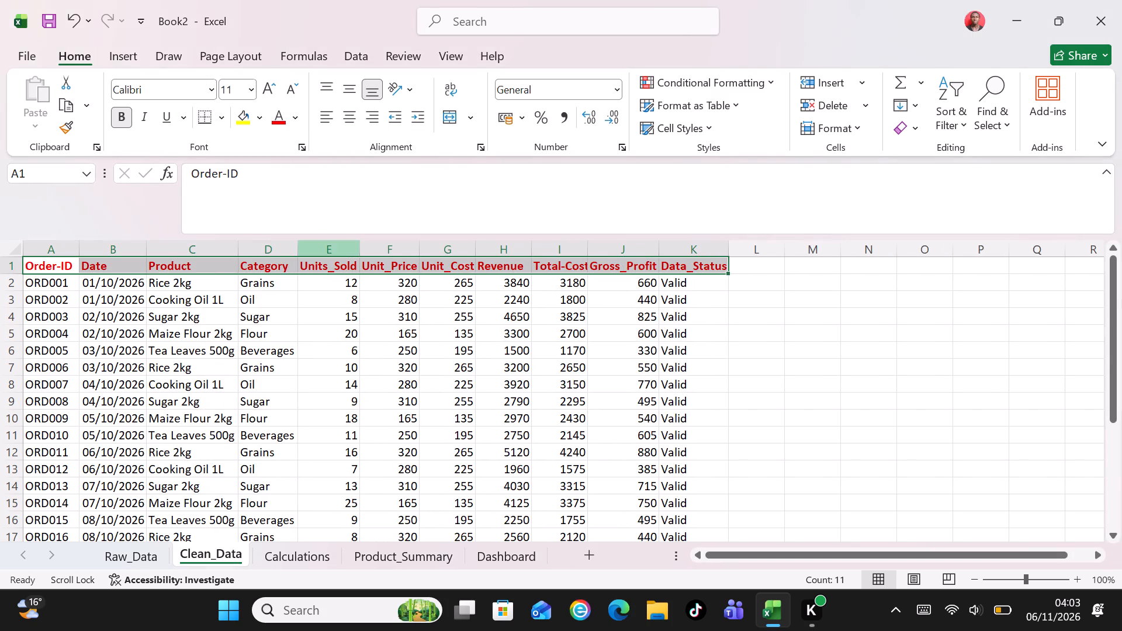
pyautogui.click(362, 251)
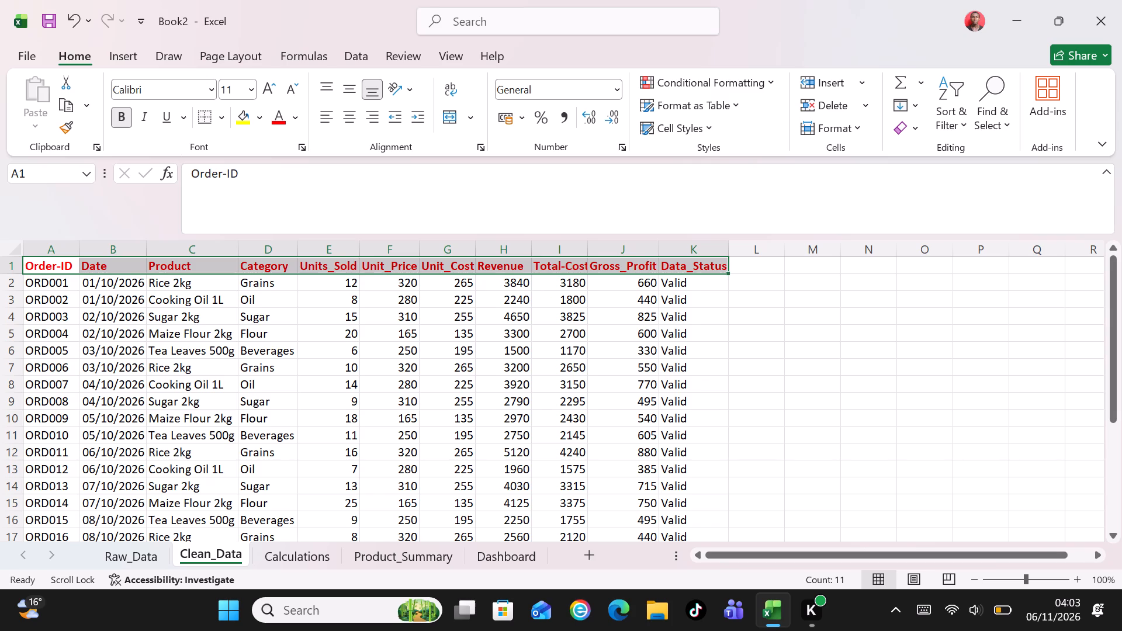
pyautogui.click(830, 323)
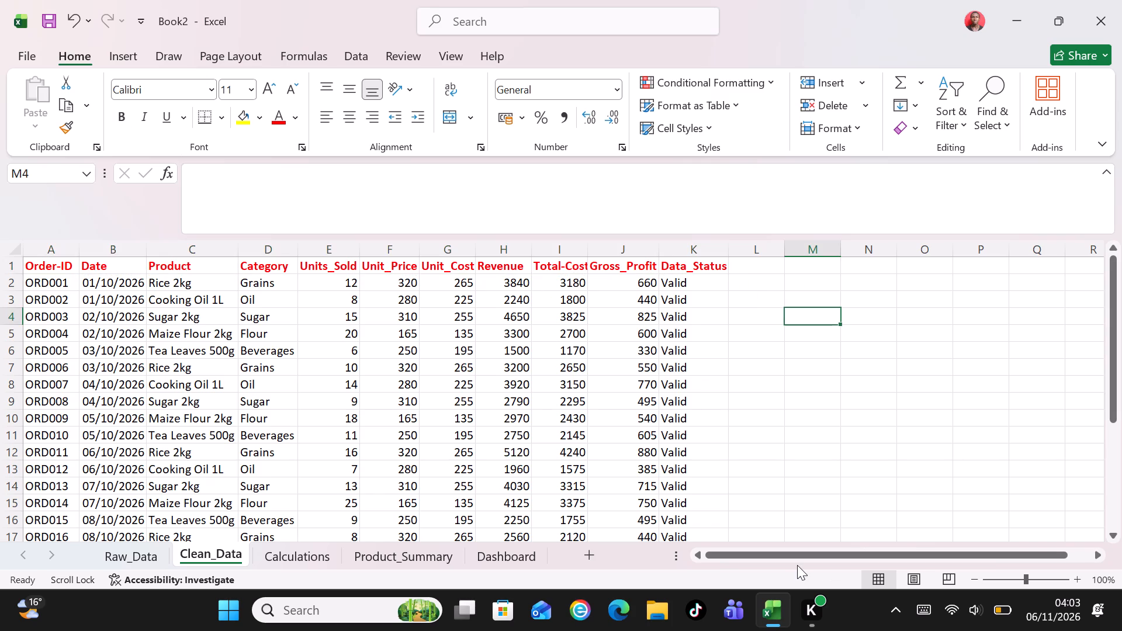